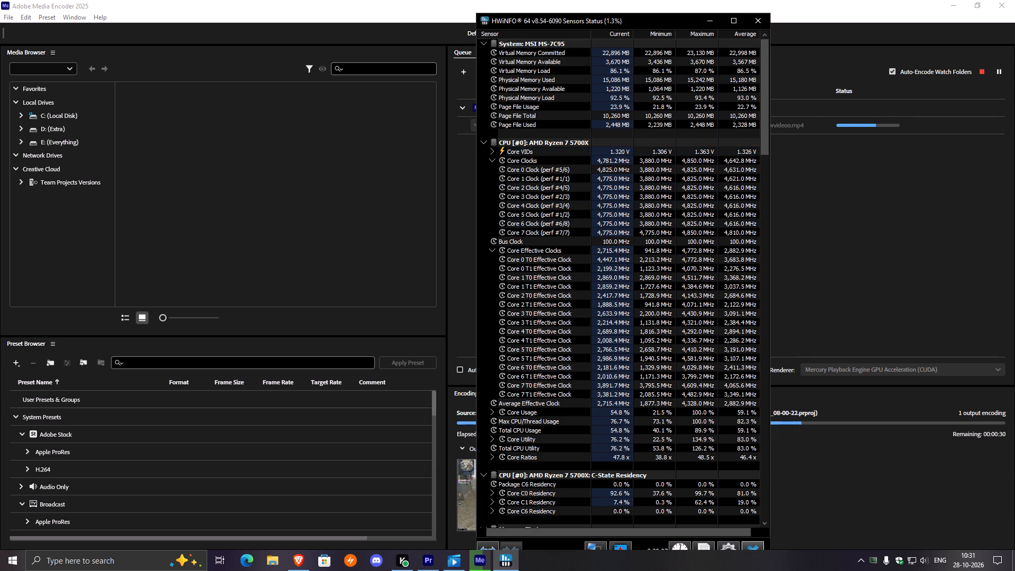
Open Task Manager while the video encode is running.
right_click(555, 558)
left_click(597, 506)
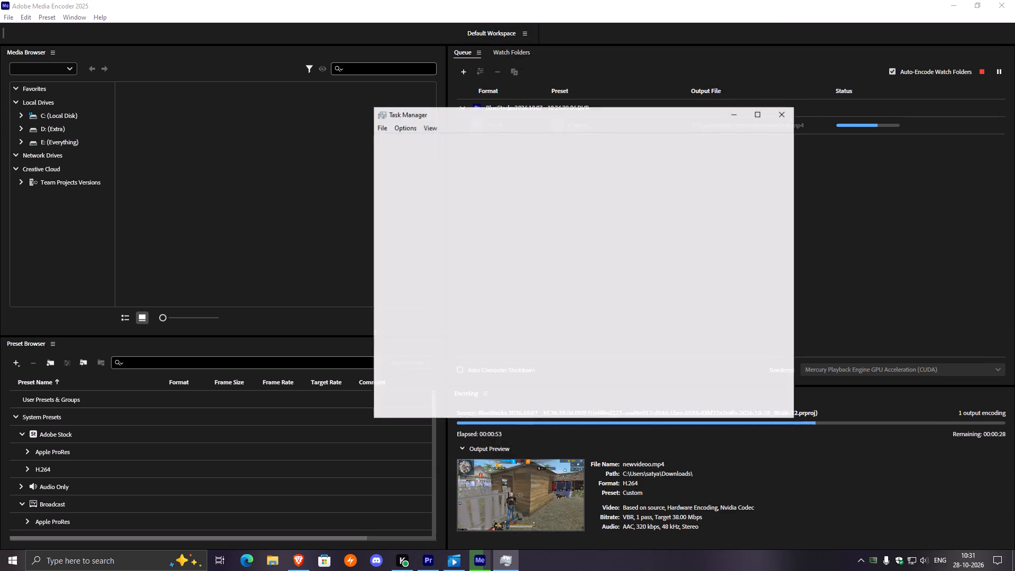
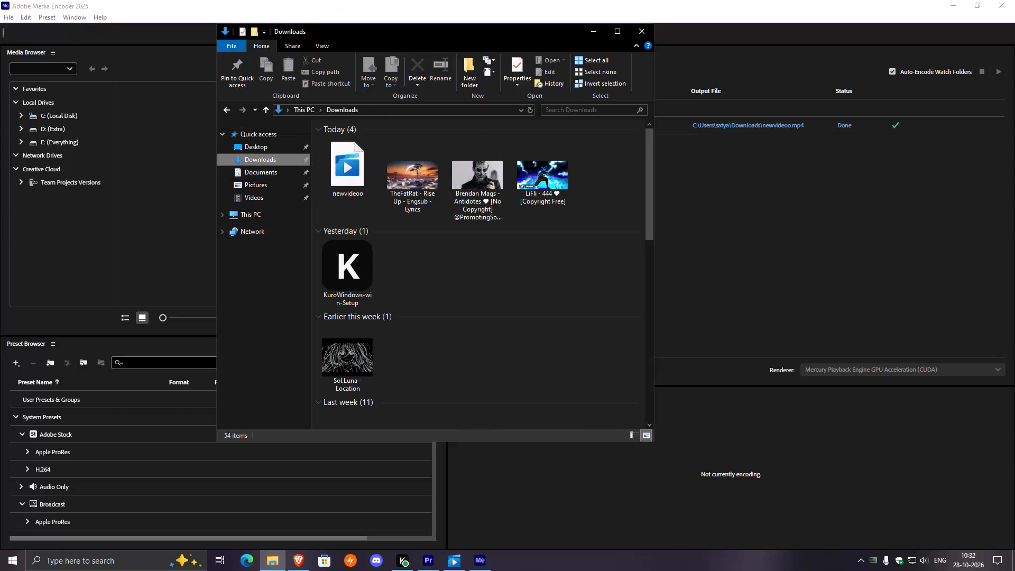
Play the exported newvideoo video from the Downloads folder and take the player out of full screen.
double_click(338, 176)
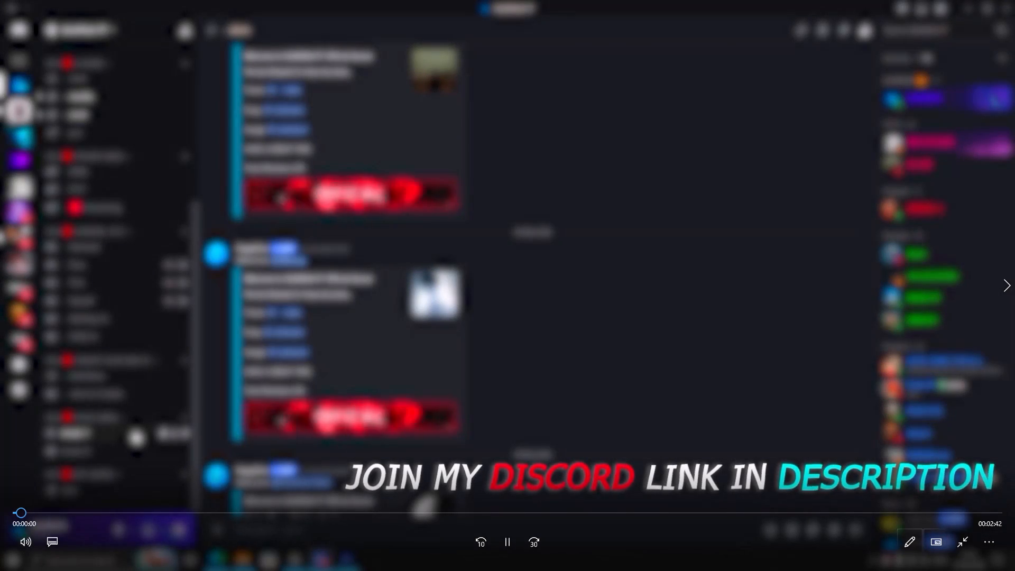
left_click(962, 534)
Raise the video player's volume to the maximum.
left_click(35, 523)
left_click_drag(86, 491, 123, 491)
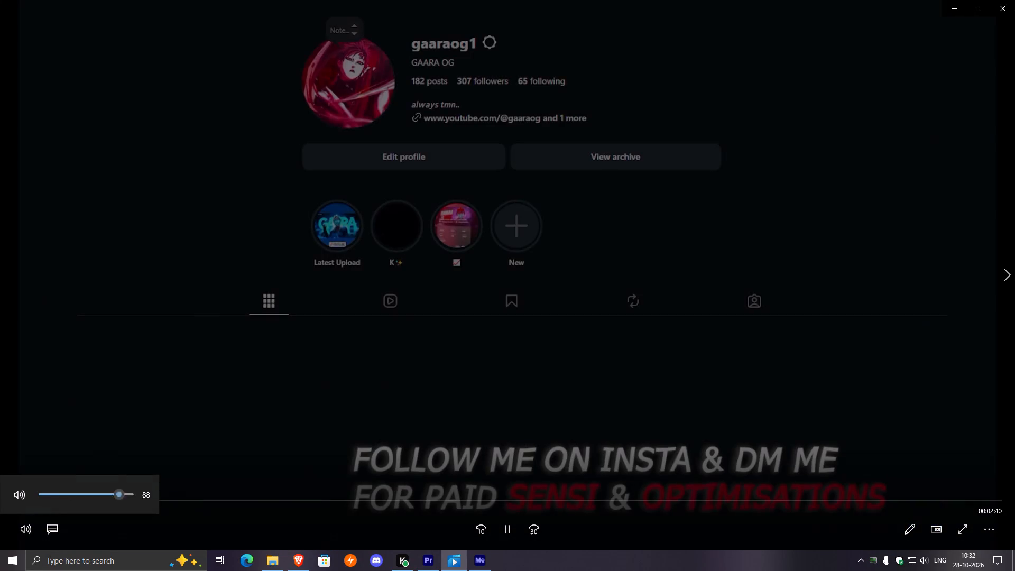
left_click_drag(123, 491, 294, 491)
left_click(420, 388)
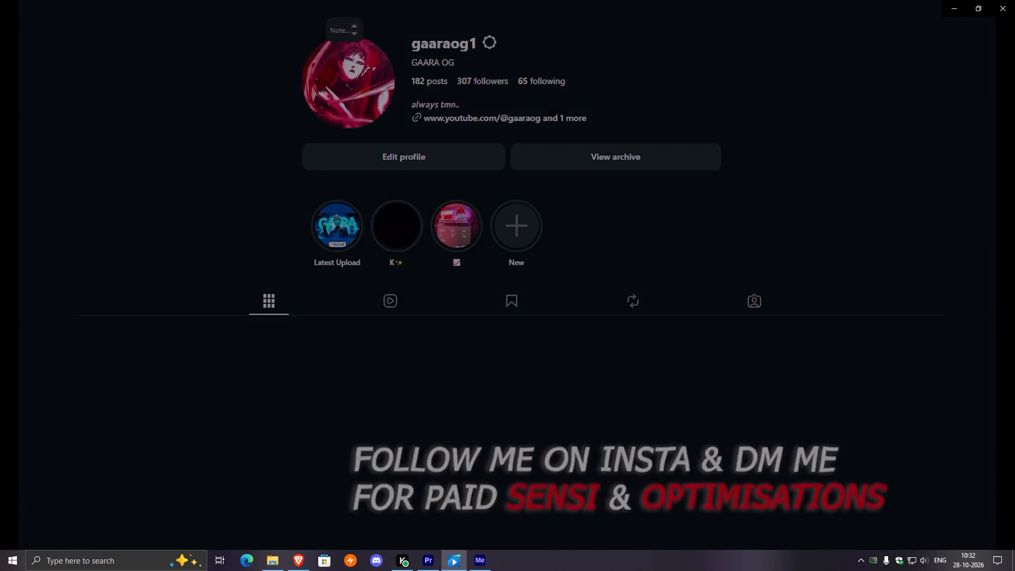
Replay the video from near its beginning to review the exported footage, and switch playback to full screen.
left_click(34, 496)
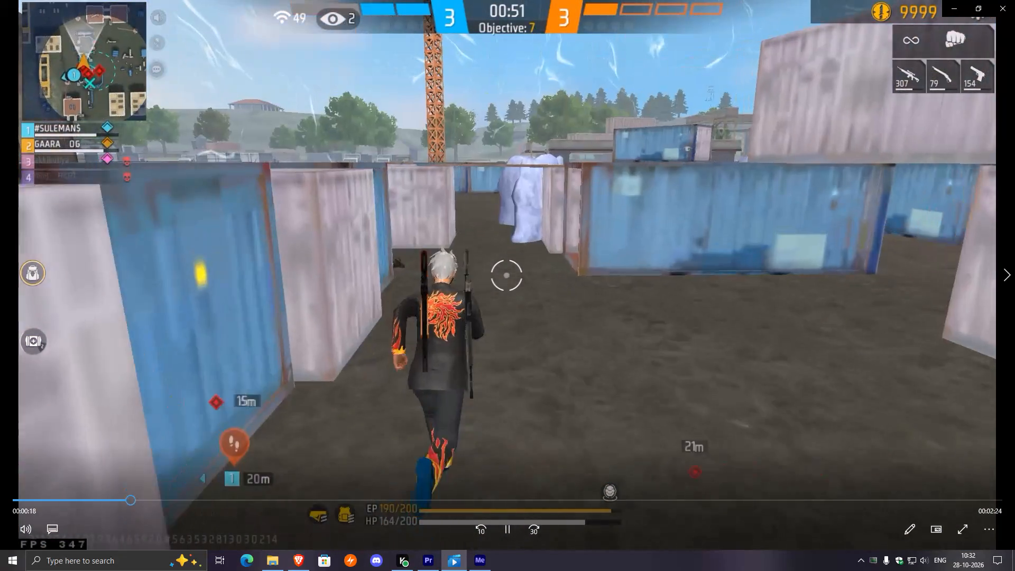
left_click(963, 533)
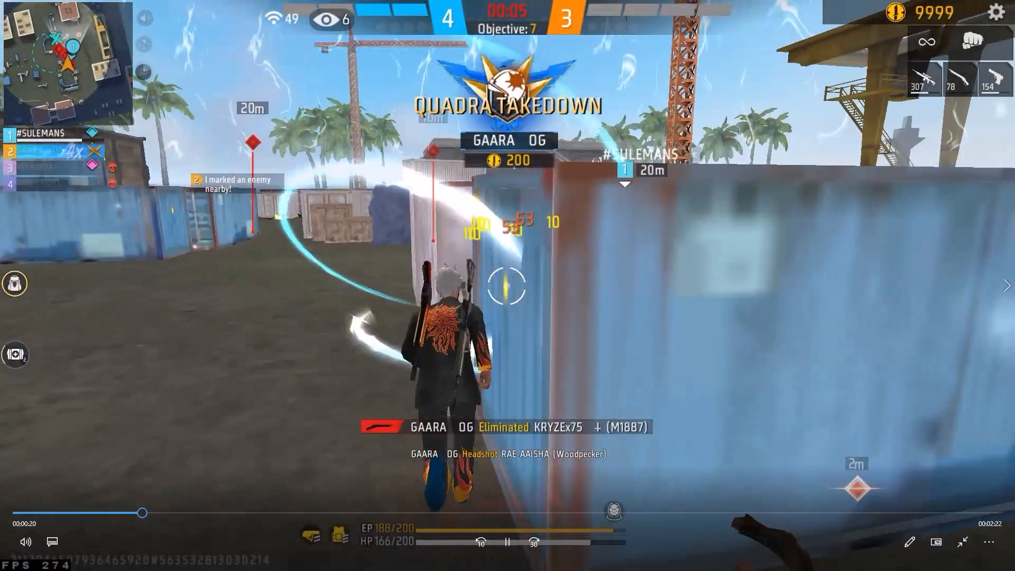
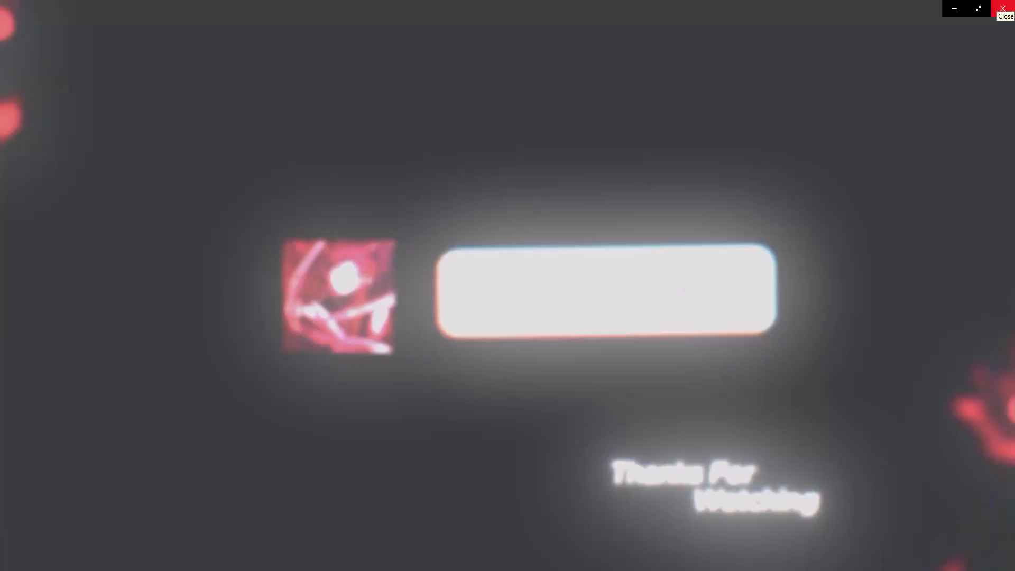
Close the video player and the Downloads folder window to return to Adobe Media Encoder.
left_click(1014, 0)
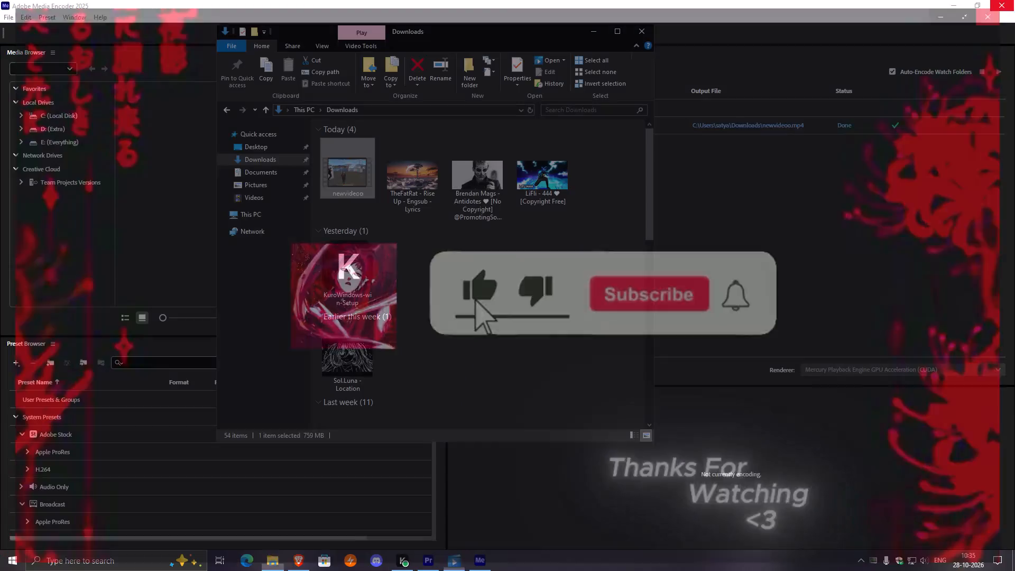
left_click(634, 30)
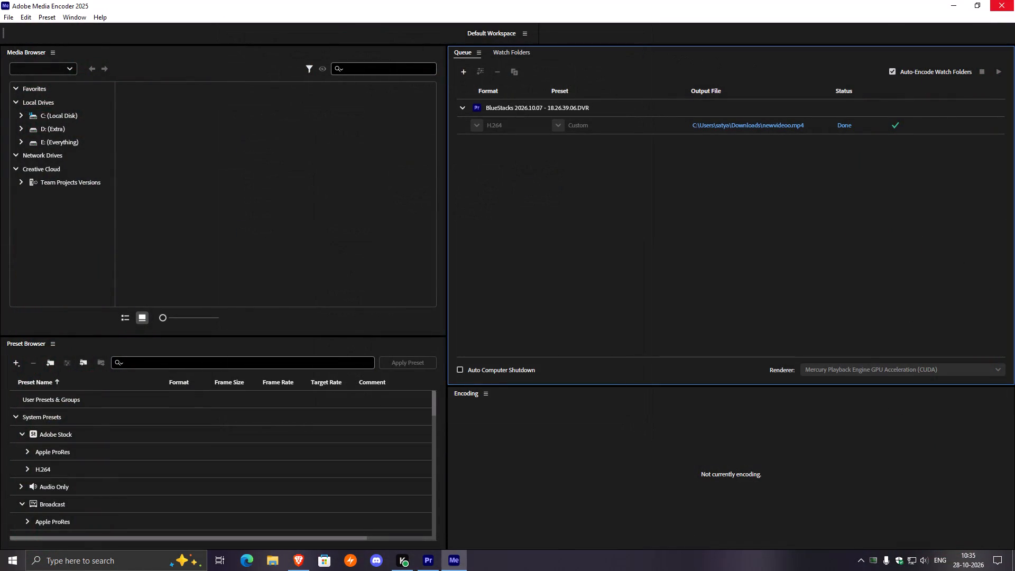
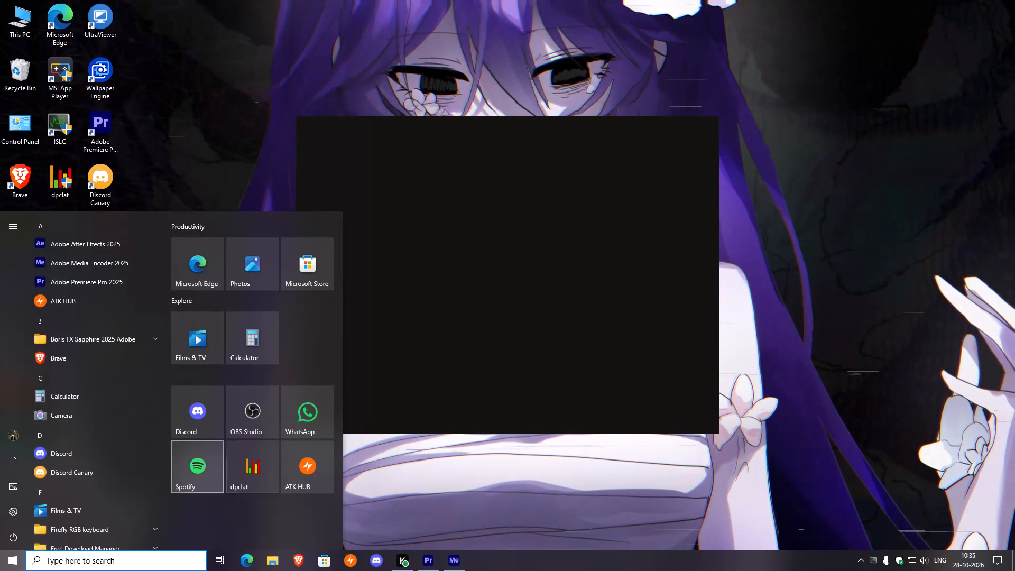
Launch Discord.
left_click(208, 418)
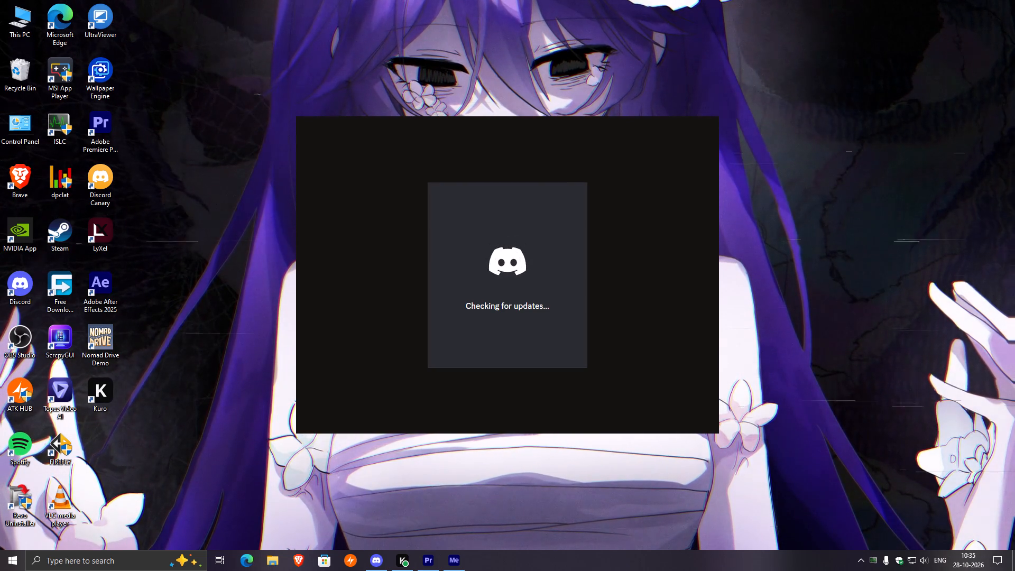
Open Task Manager to view the running processes.
right_click(551, 565)
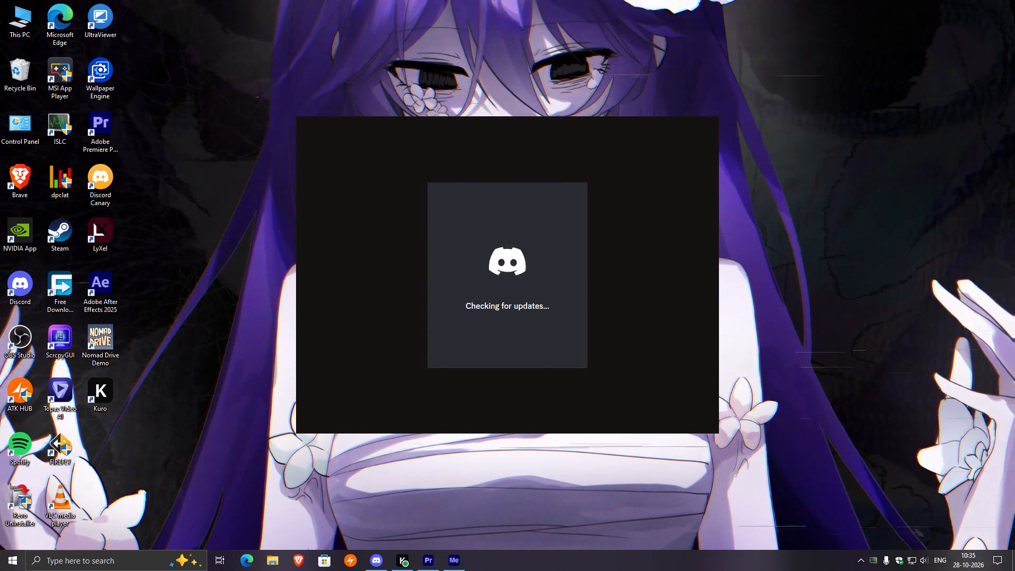
left_click(594, 513)
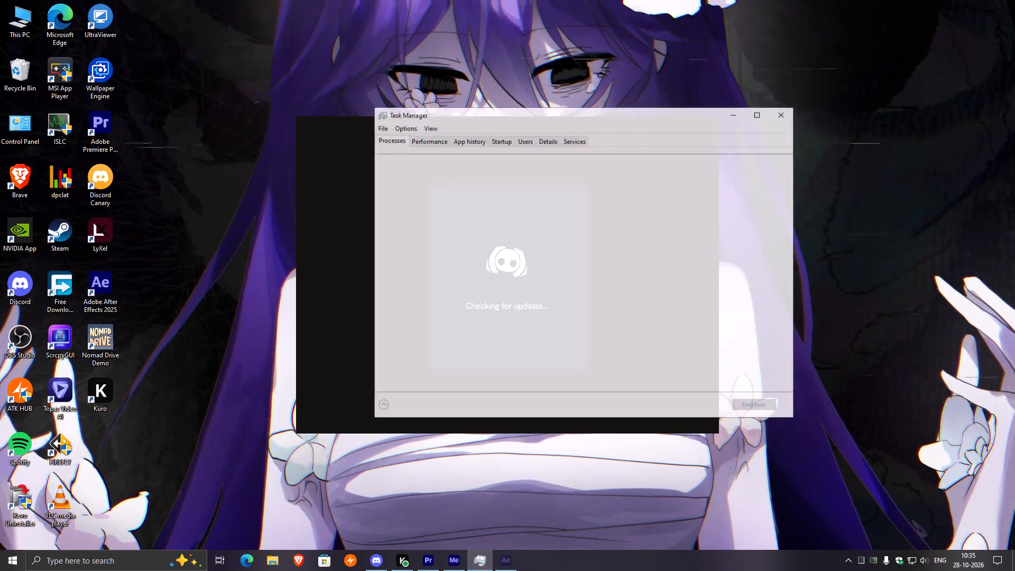
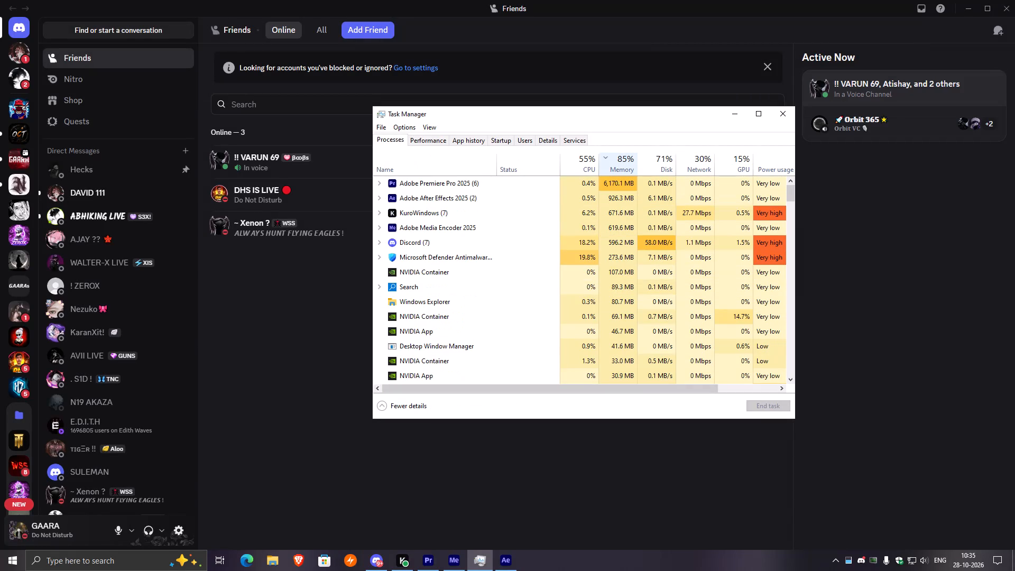
Switch to Adobe Premiere Pro, save the open project, and close the application.
left_click(430, 559)
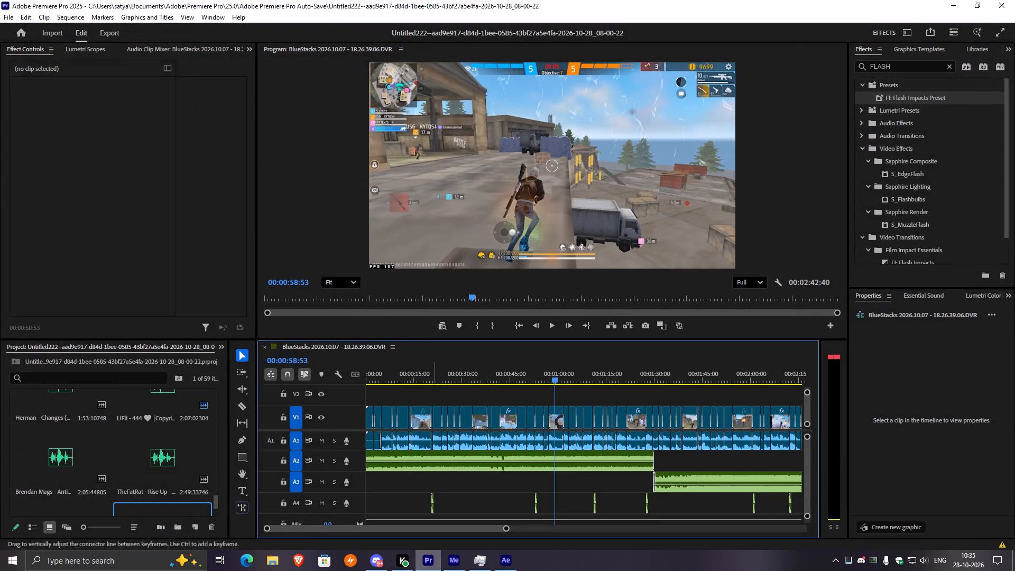
key("ctrl+s")
left_click(1011, 0)
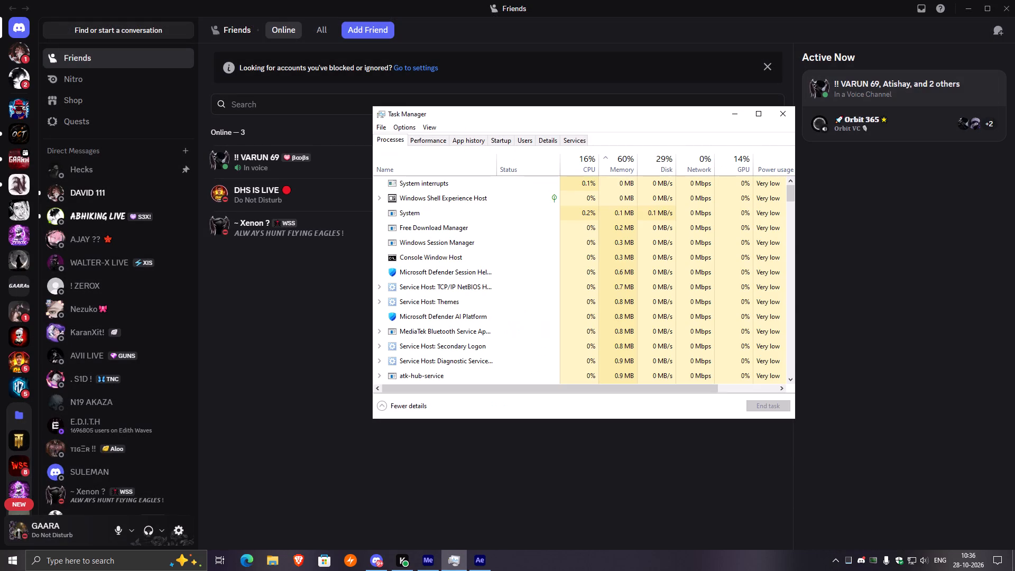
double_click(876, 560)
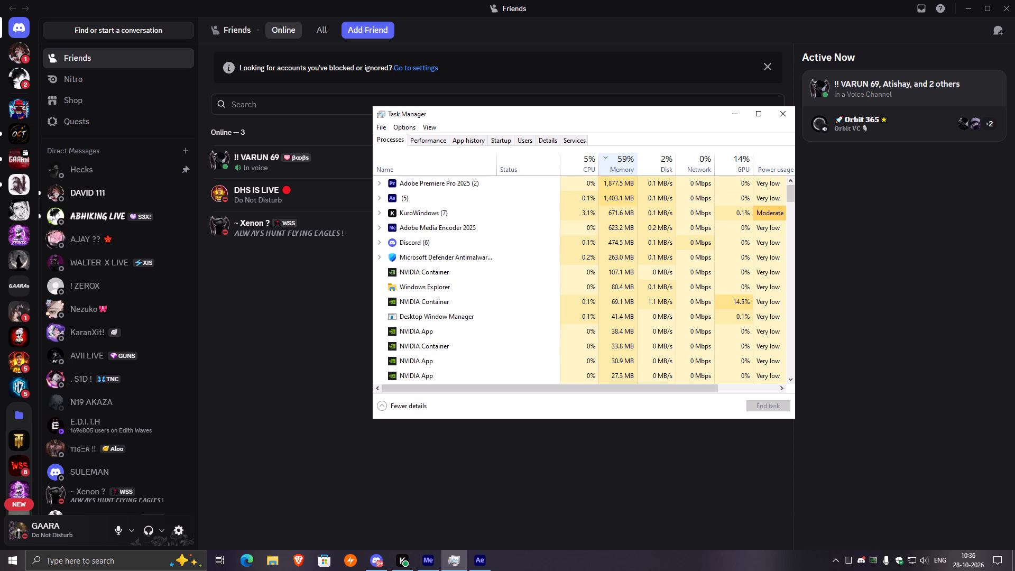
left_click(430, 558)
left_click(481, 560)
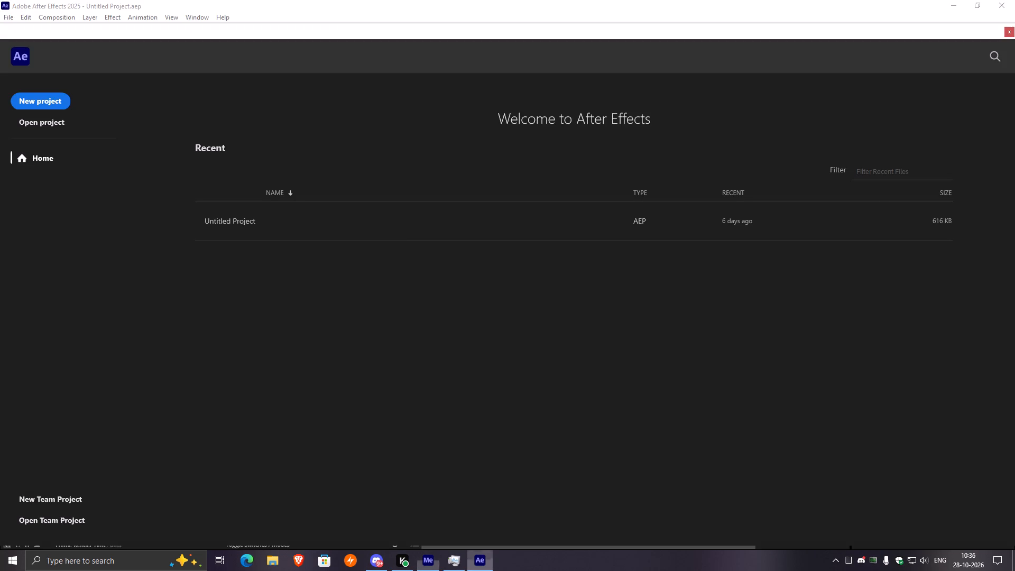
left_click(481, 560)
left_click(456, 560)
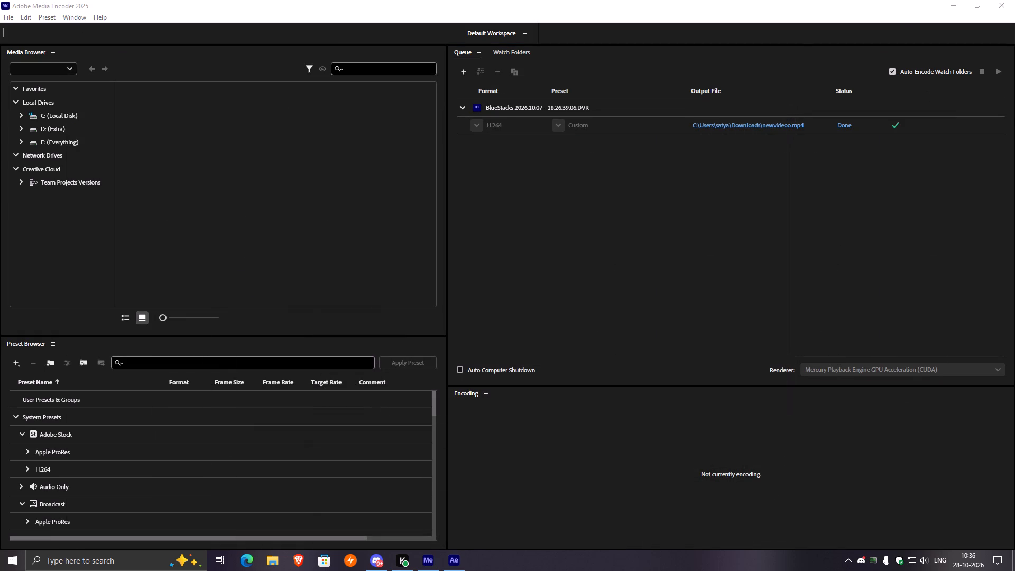
Switch to Adobe Media Encoder and close it.
left_click(429, 559)
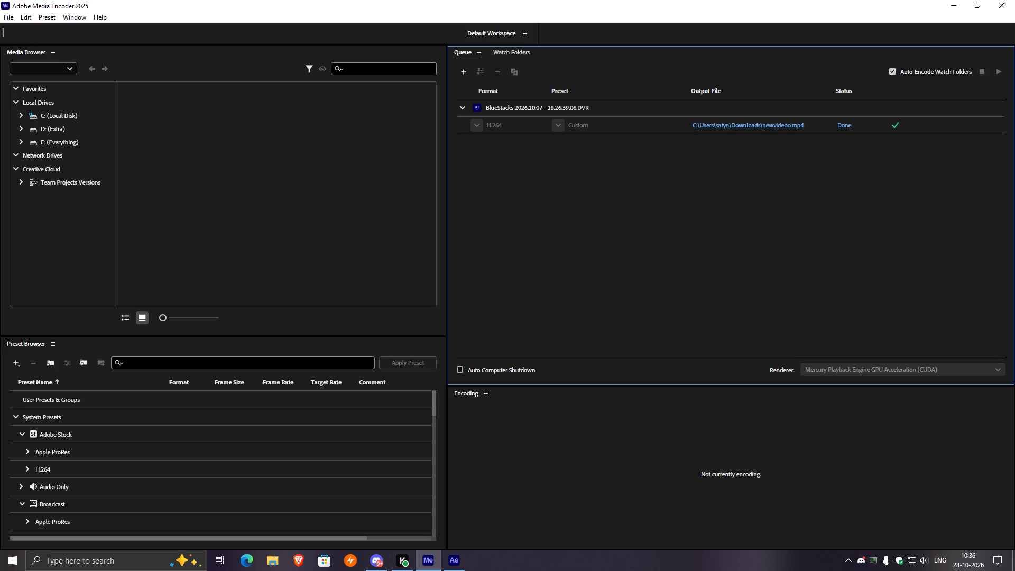
left_click(1013, 6)
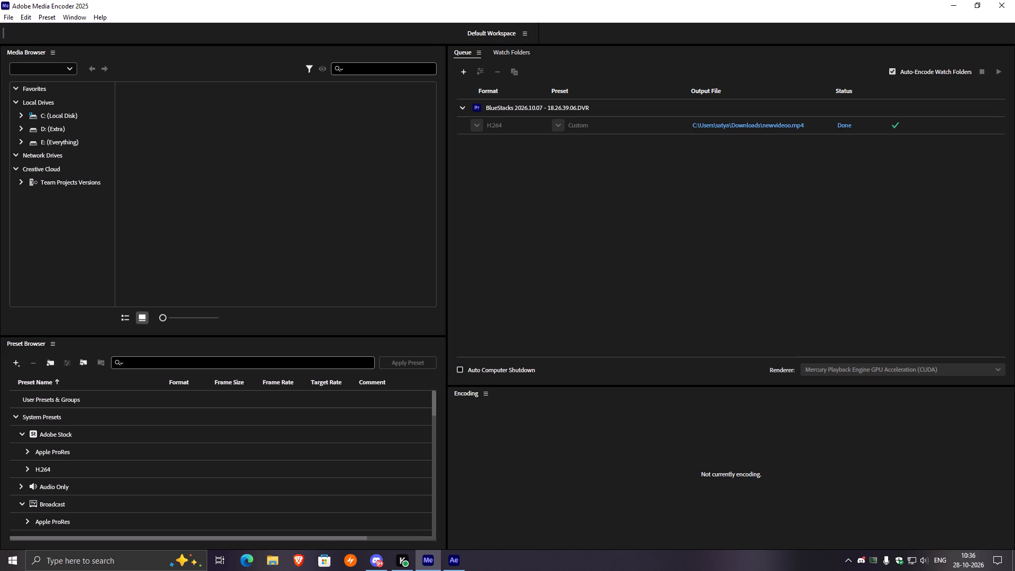
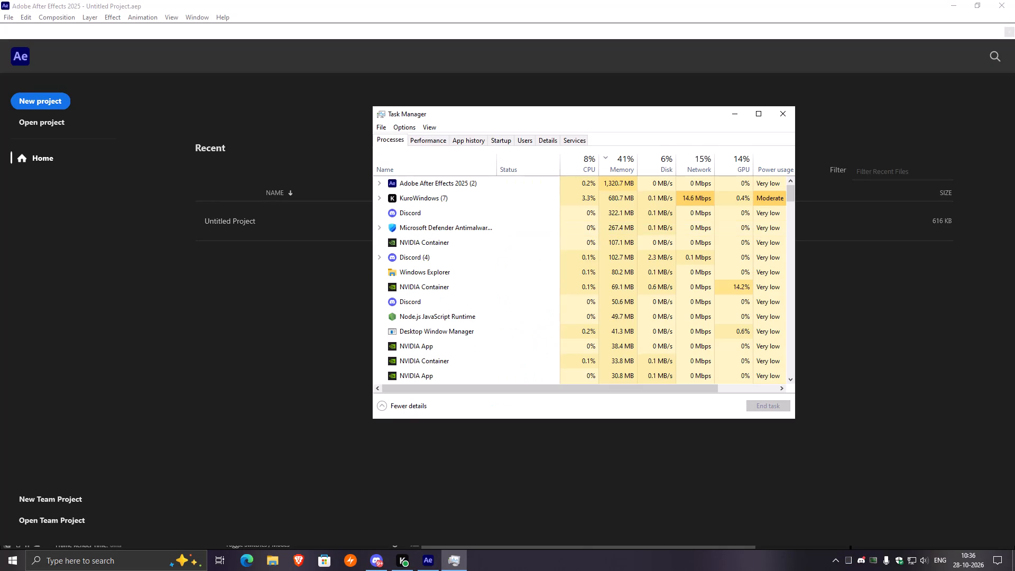
Open the recent Untitled Project from the After Effects home screen.
double_click(875, 559)
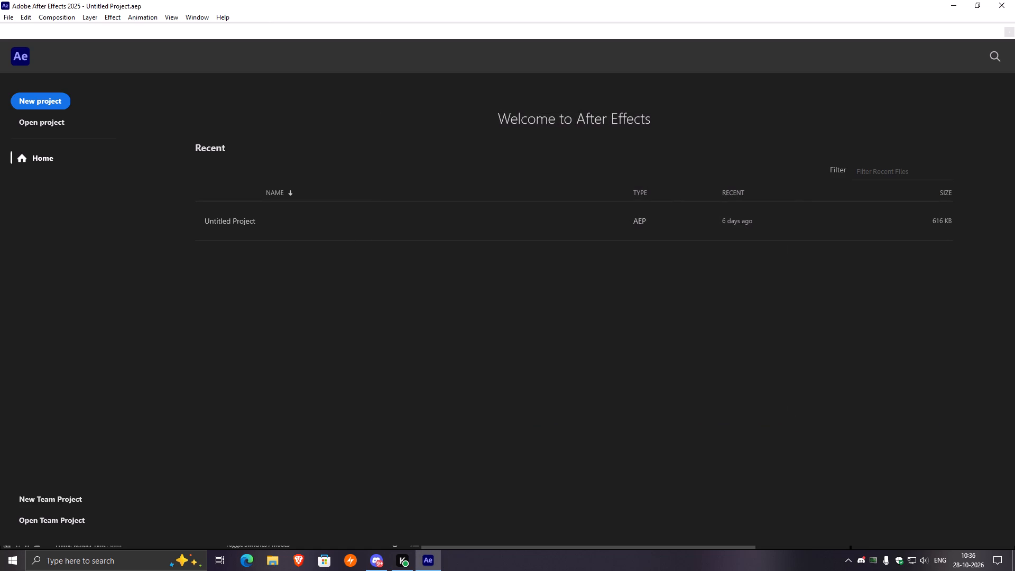
right_click(273, 227)
left_click(273, 227)
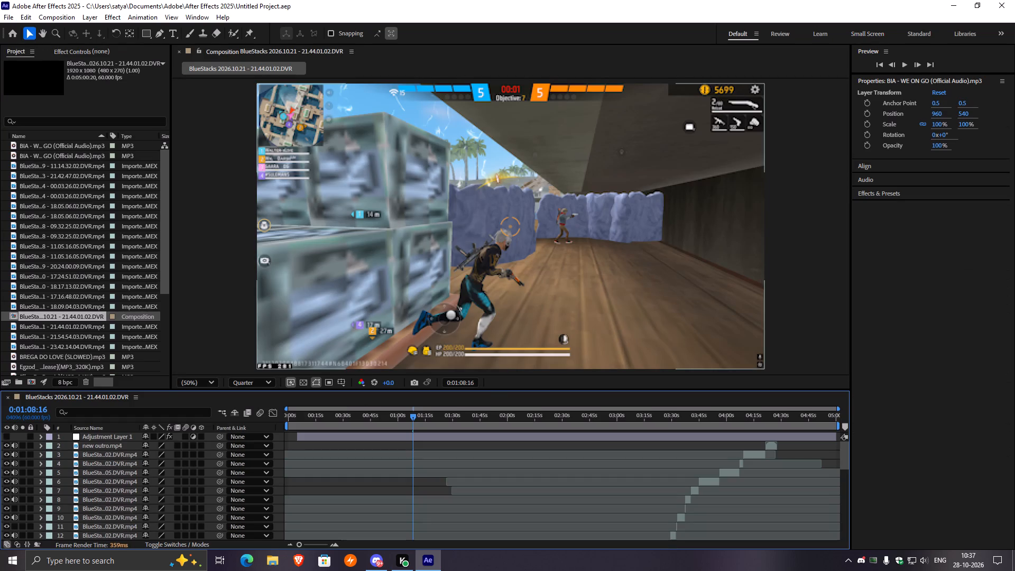
Enlarge the timeline area to show more layers and briefly play back the BlueStacks composition.
left_click_drag(497, 390, 532, 290)
key("space")
key("space")
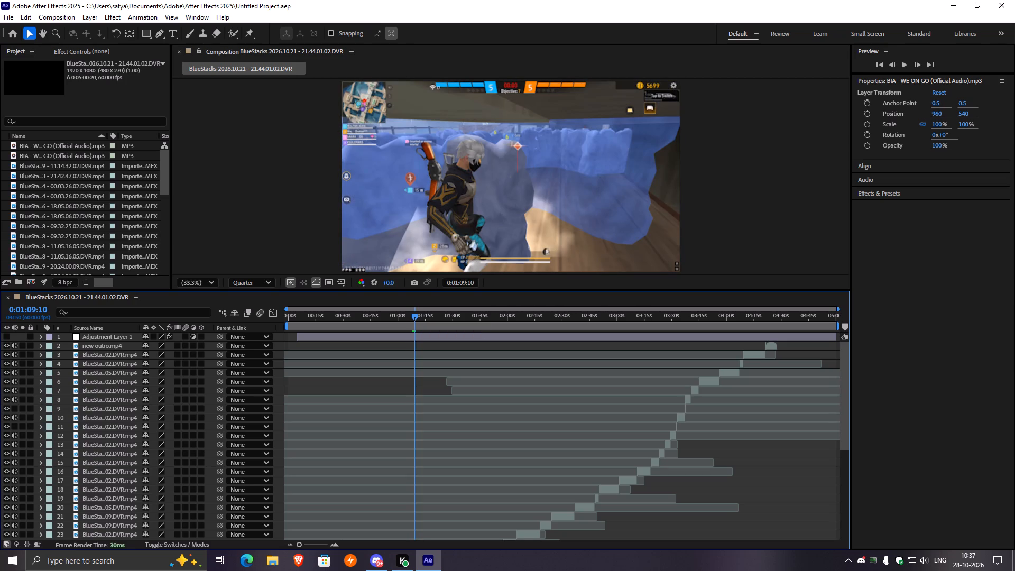
Turn on the visibility of Adjustment Layer 1 and preview the composition with its effect.
left_click(8, 335)
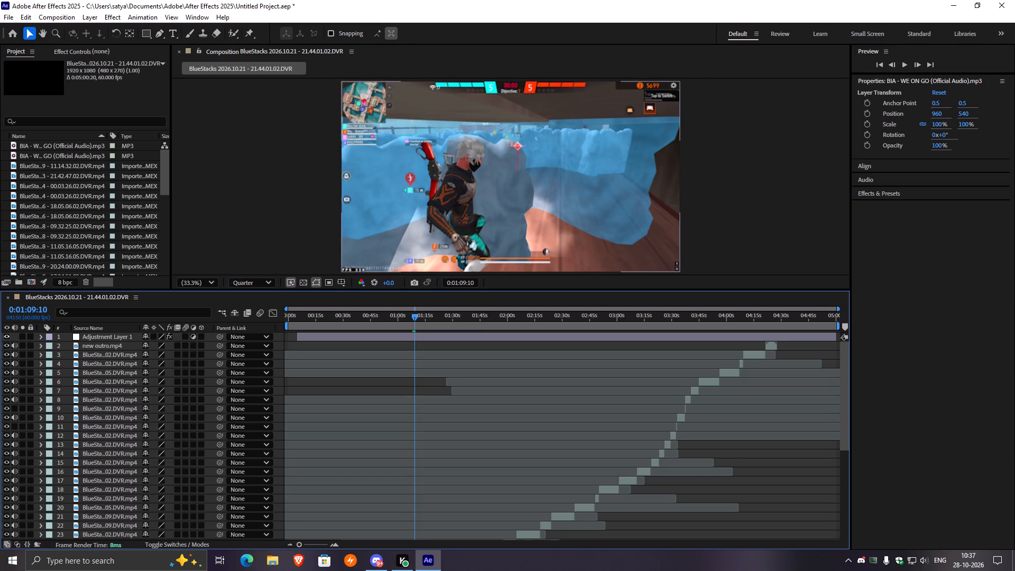
key("space")
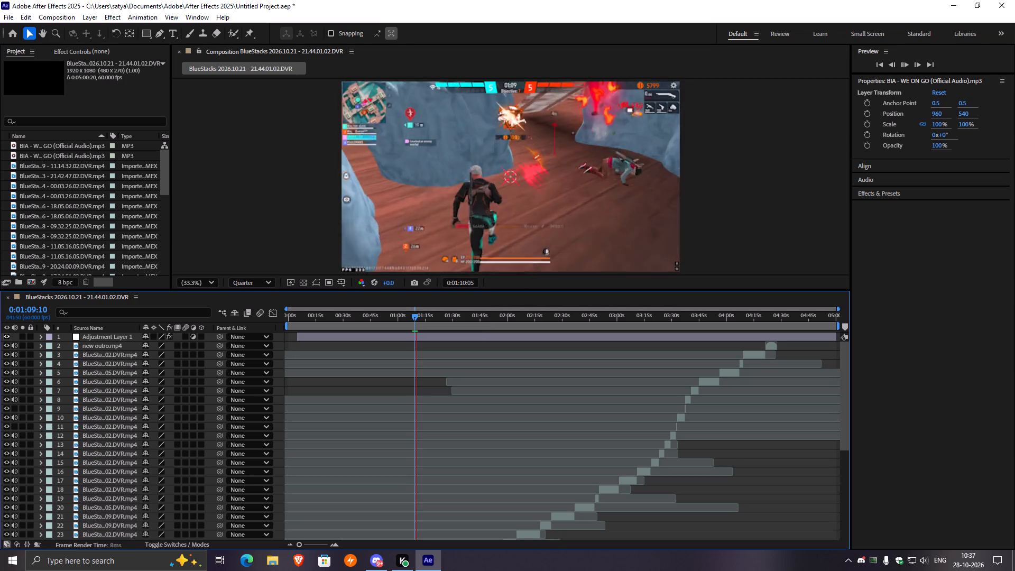
key("space")
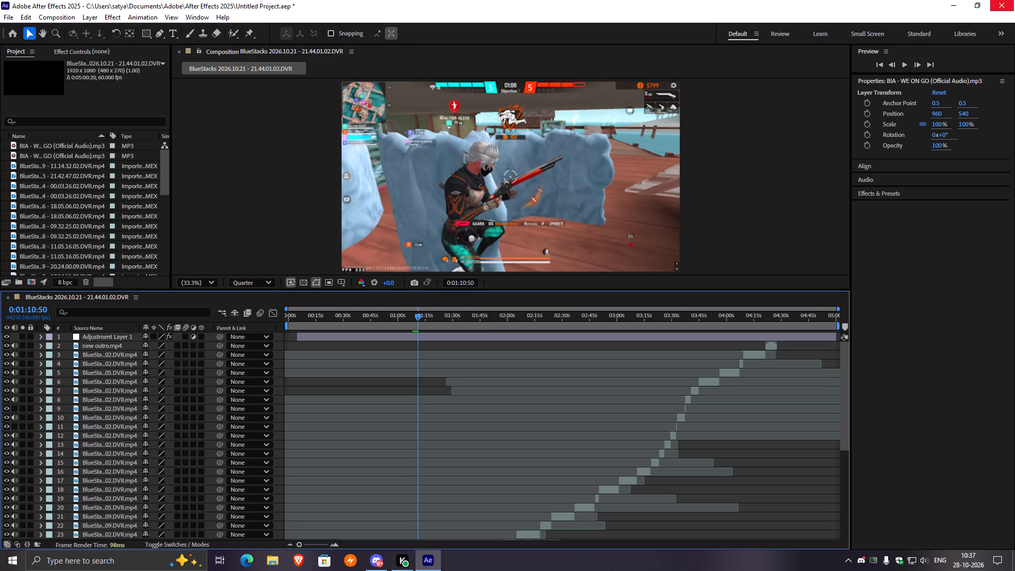
Close After Effects.
left_click(1014, 0)
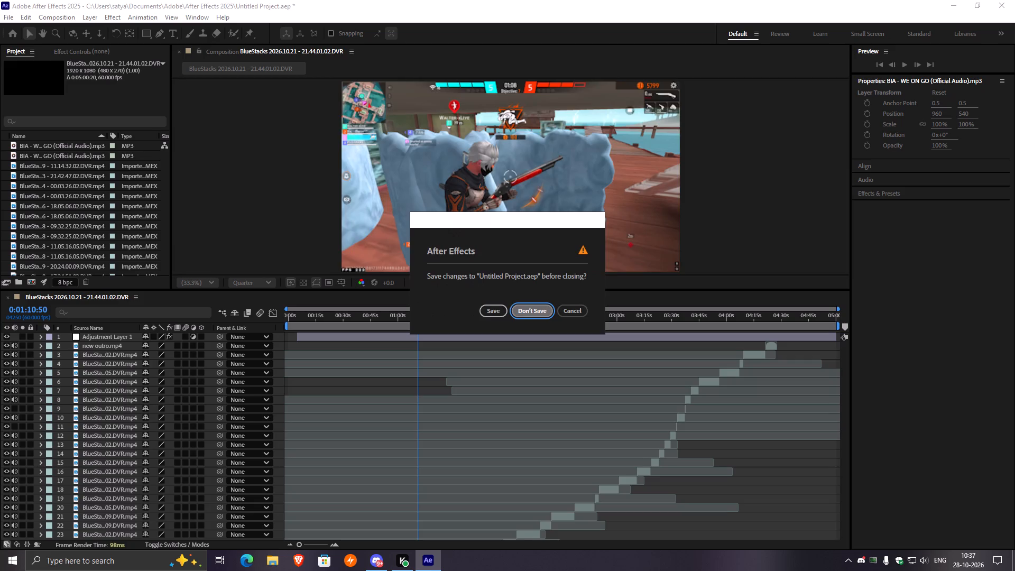
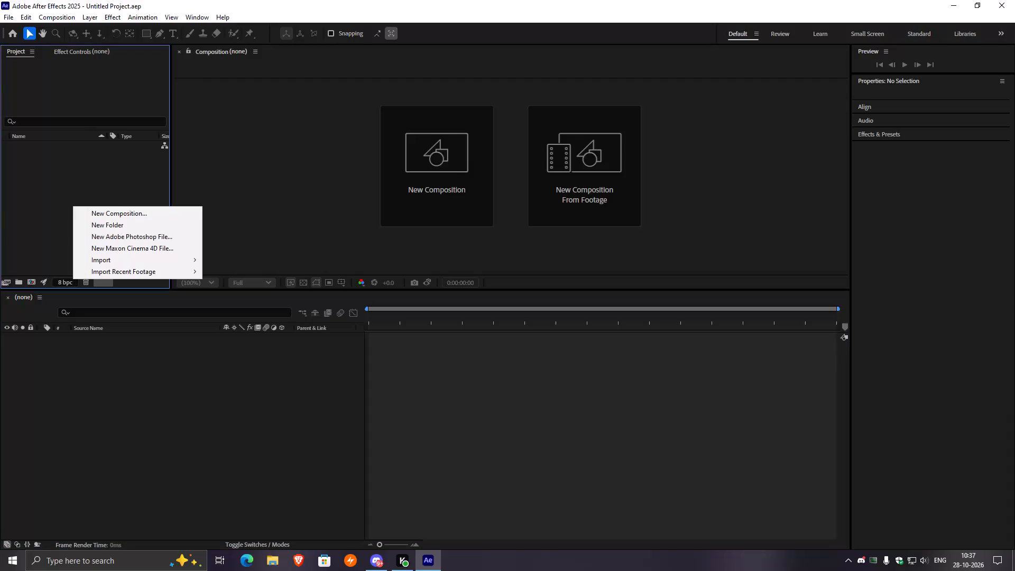
Import the newvideoo video from the Downloads folder into the project.
left_click(111, 262)
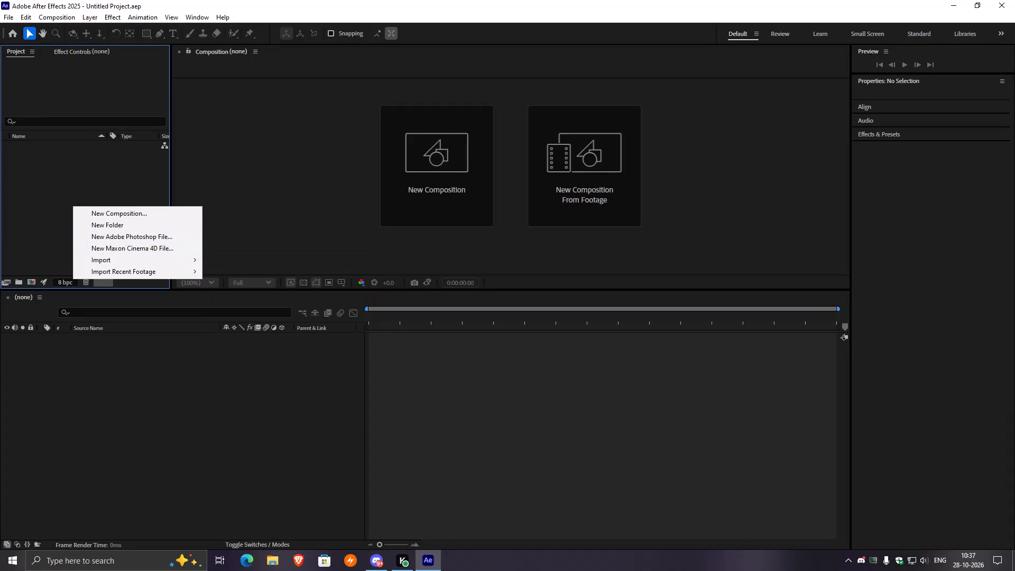
left_click(214, 257)
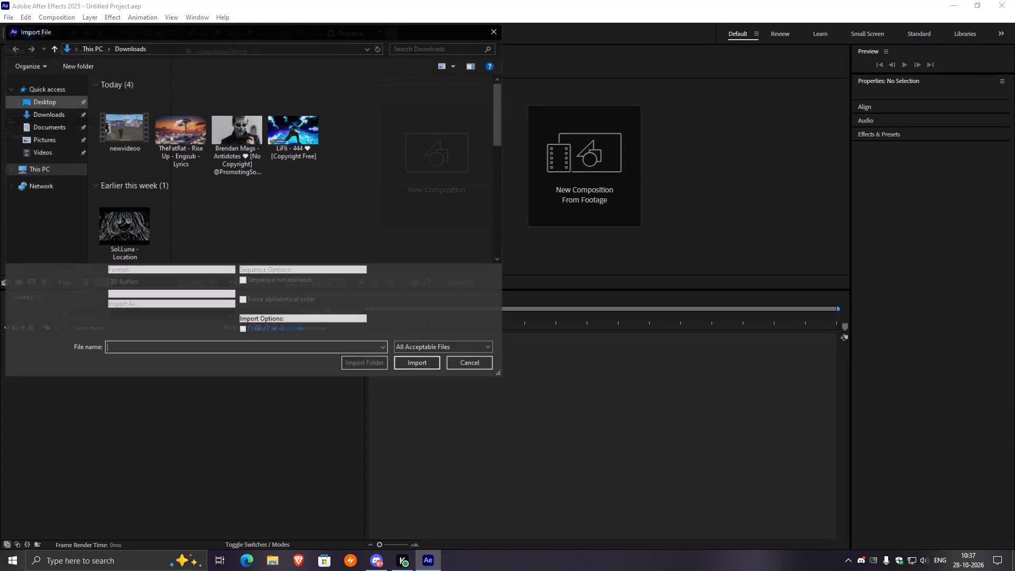
left_click(114, 127)
left_click(418, 362)
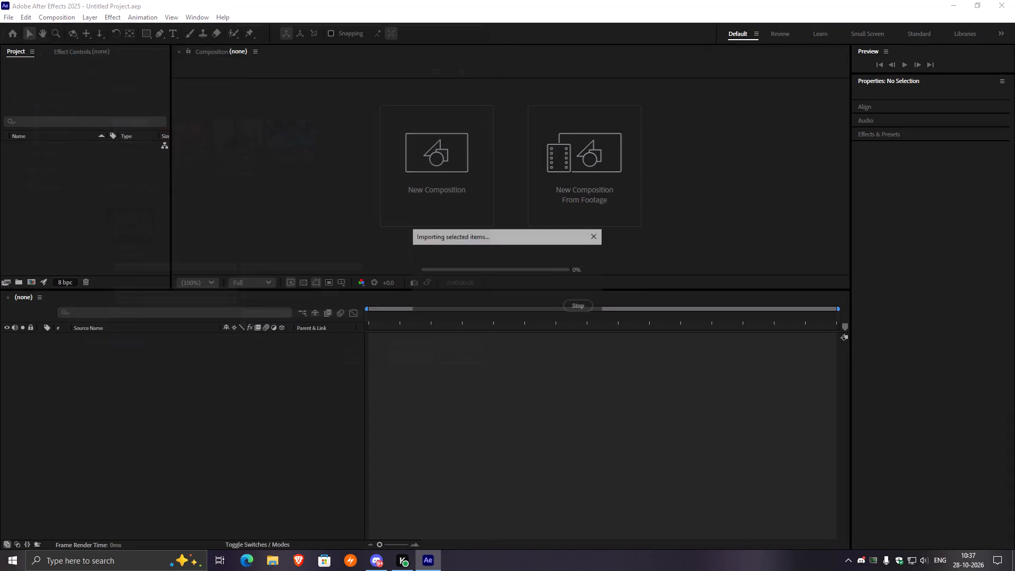
left_click(86, 236)
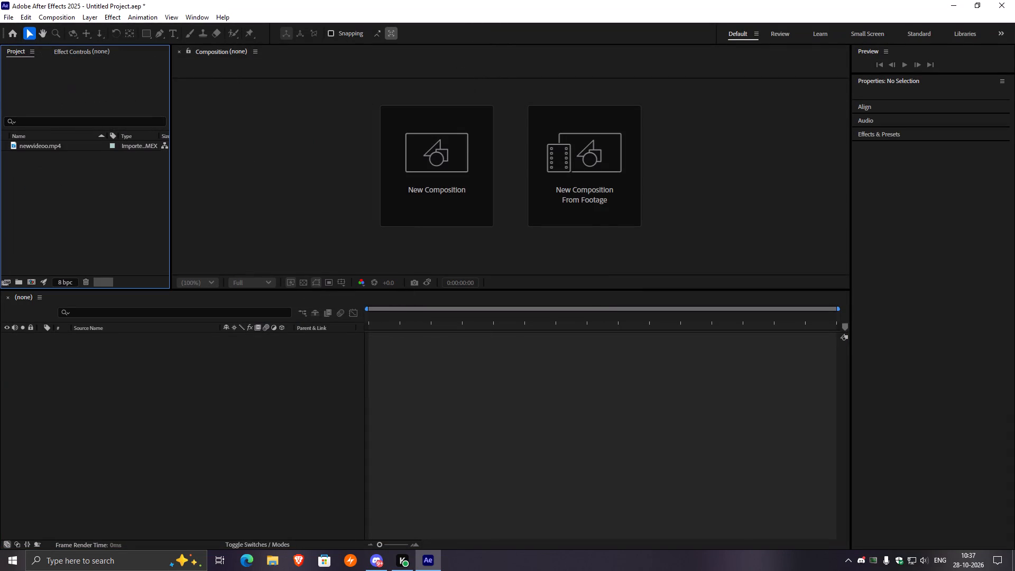
left_click(98, 226)
left_click(59, 50)
left_click(11, 53)
Create a composition from the newvideoo.mp4 footage in the timeline and start previewing it.
left_click_drag(38, 145, 435, 407)
left_click(199, 17)
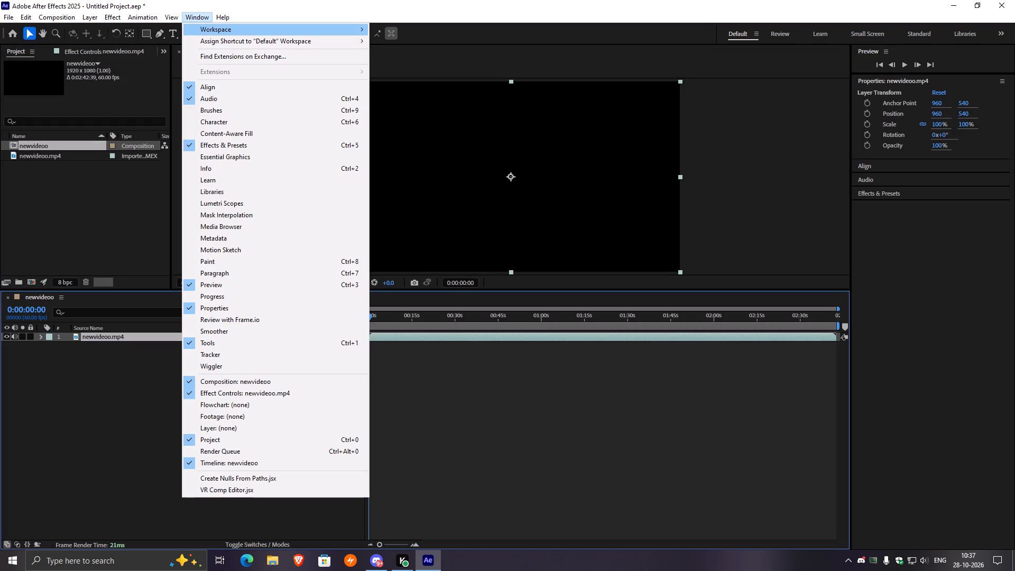
left_click(402, 218)
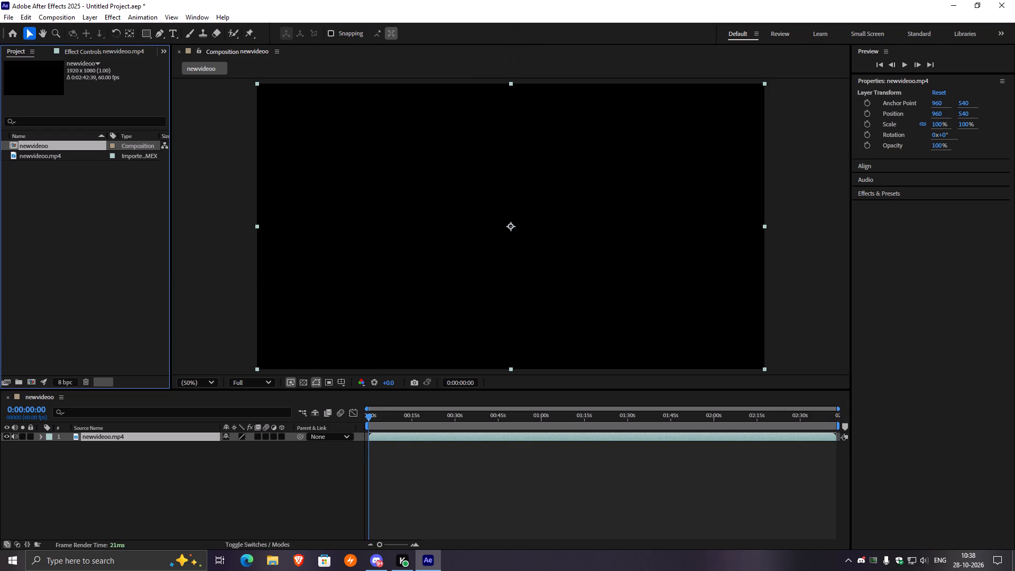
left_click(478, 472)
key("space")
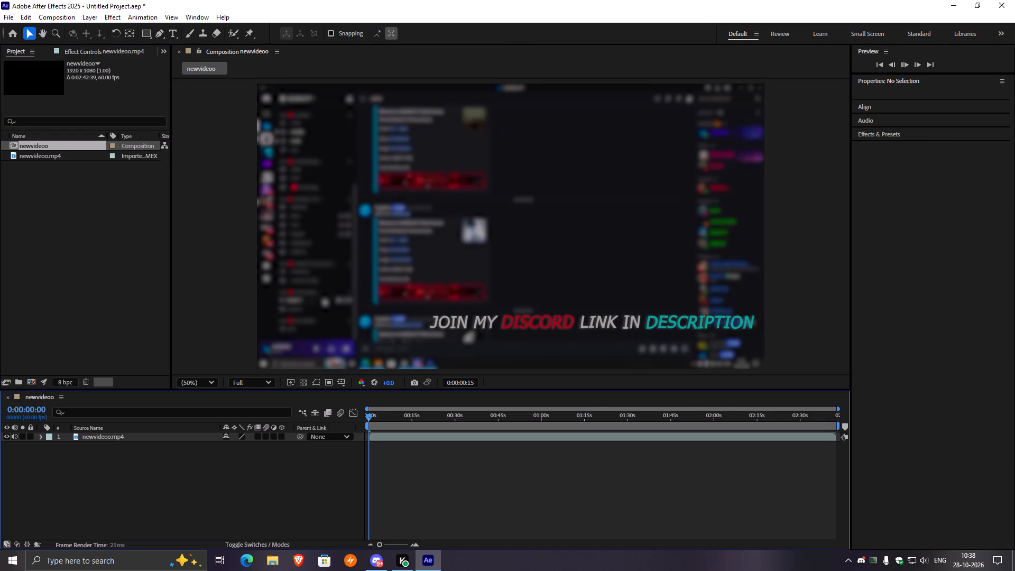
Add a new adjustment layer above the newvideoo.mp4 layer.
right_click(141, 481)
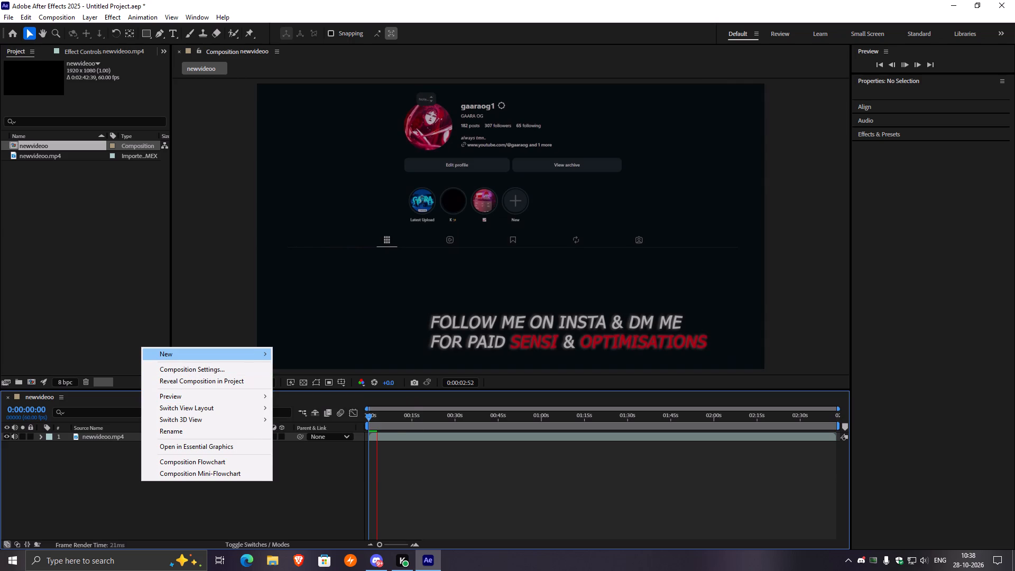
left_click(312, 441)
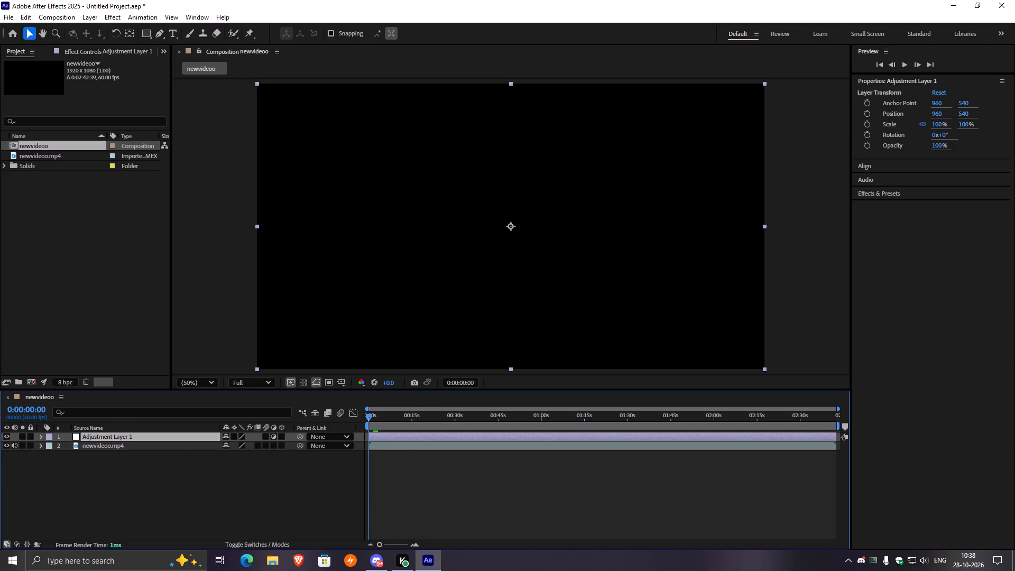
Briefly preview the composition, fit its full duration in the timeline, and scrub to the very end.
key("space")
key("space")
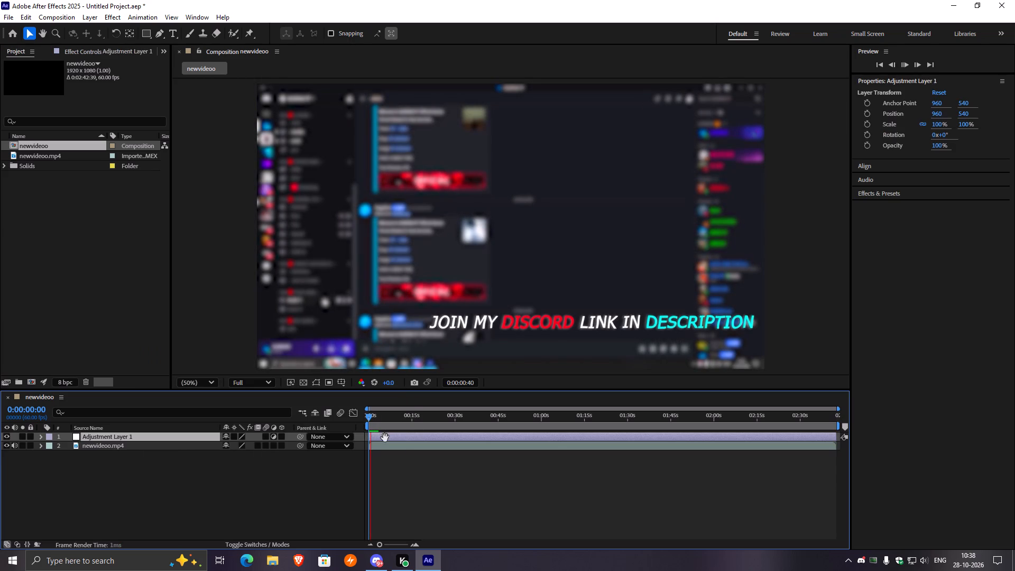
left_click_drag(380, 545, 380, 547)
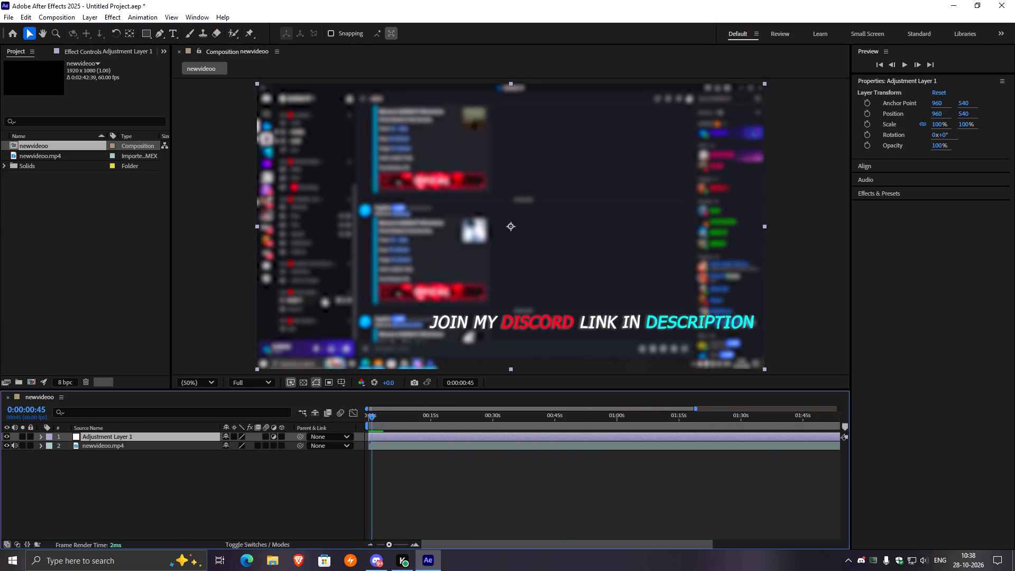
left_click_drag(380, 547, 363, 549)
left_click_drag(370, 417, 837, 417)
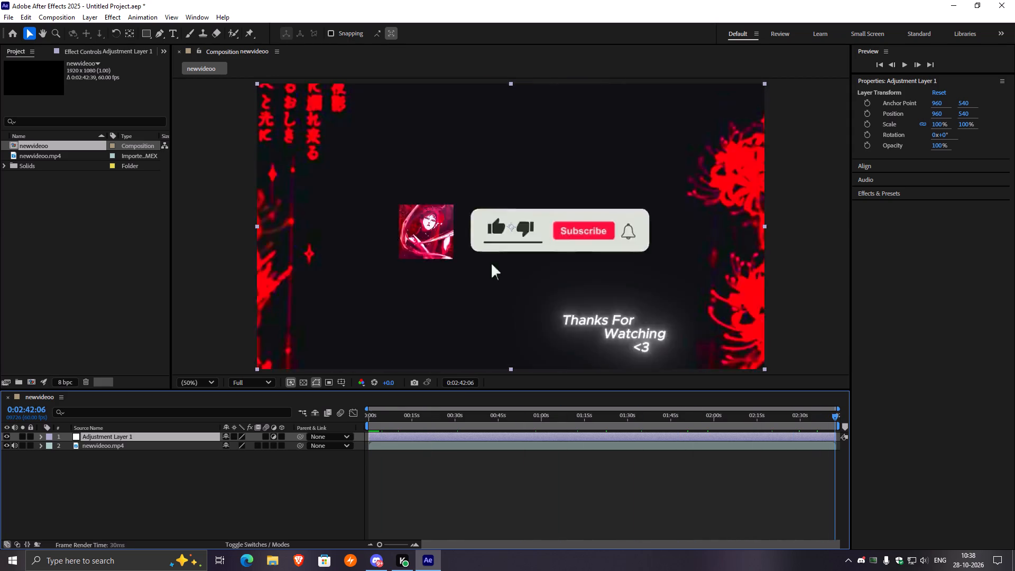
left_click_drag(837, 417, 873, 418)
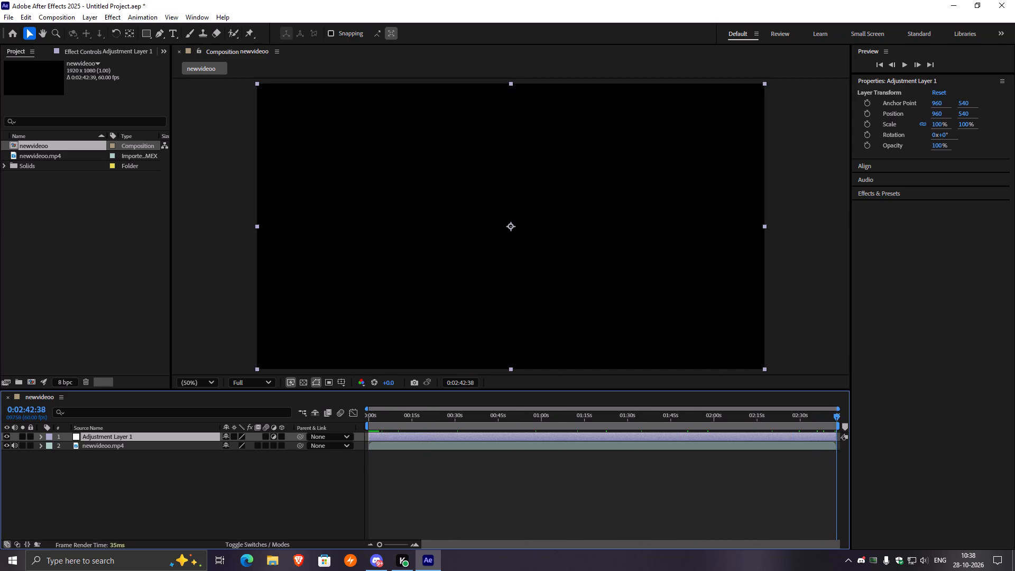
left_click_drag(873, 418, 898, 418)
Check the newvideoo composition's settings without changing them.
right_click(45, 15)
left_click(58, 19)
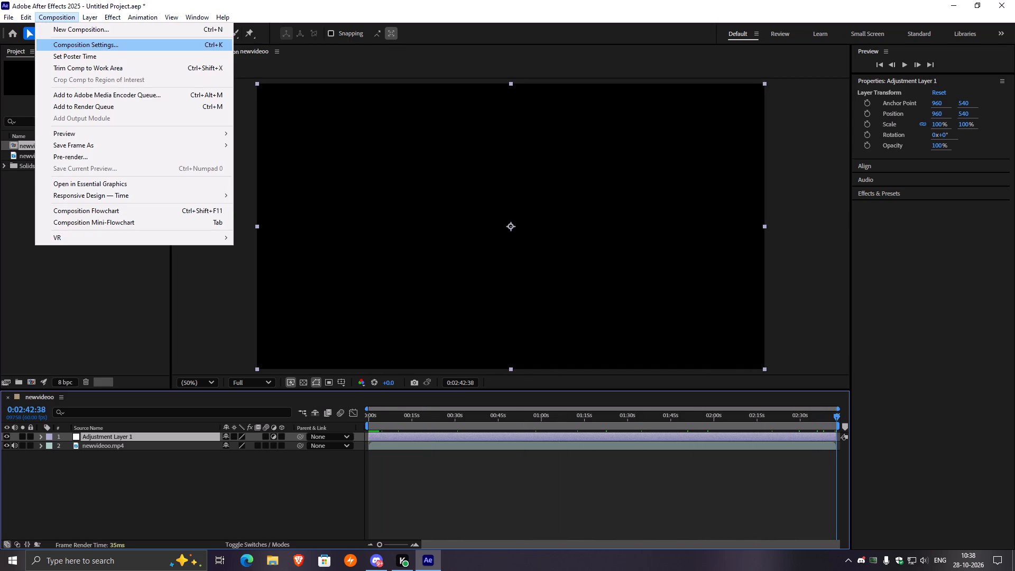
left_click(60, 43)
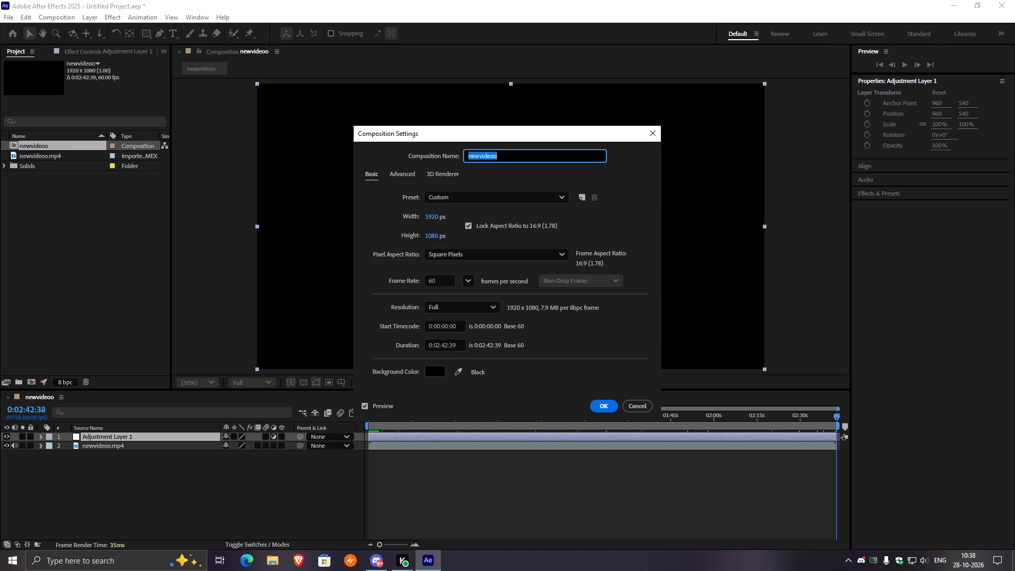
left_click(643, 404)
left_click(427, 436)
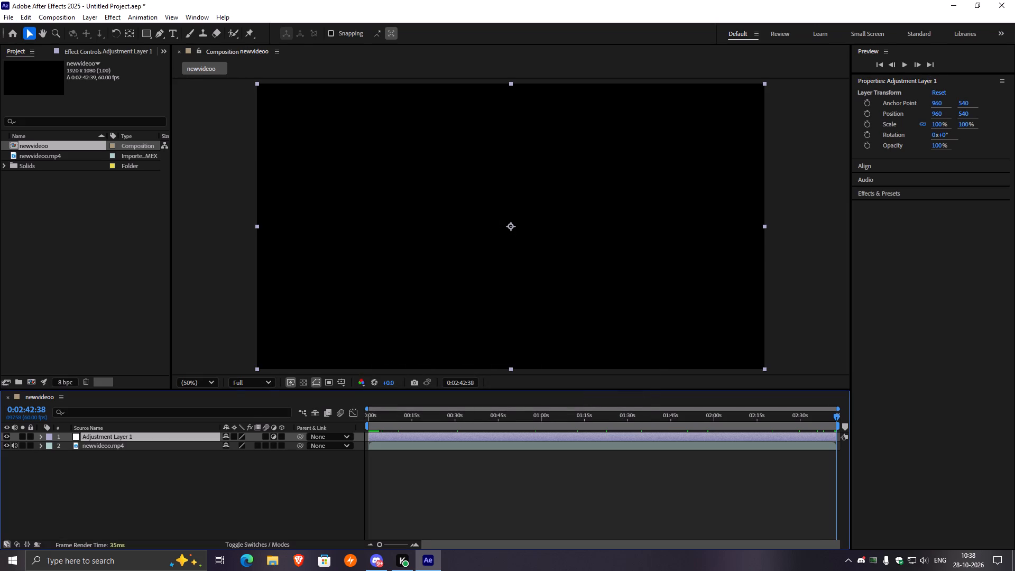
Switch the workspace to Small Screen, after trying the Standard layout.
left_click(920, 33)
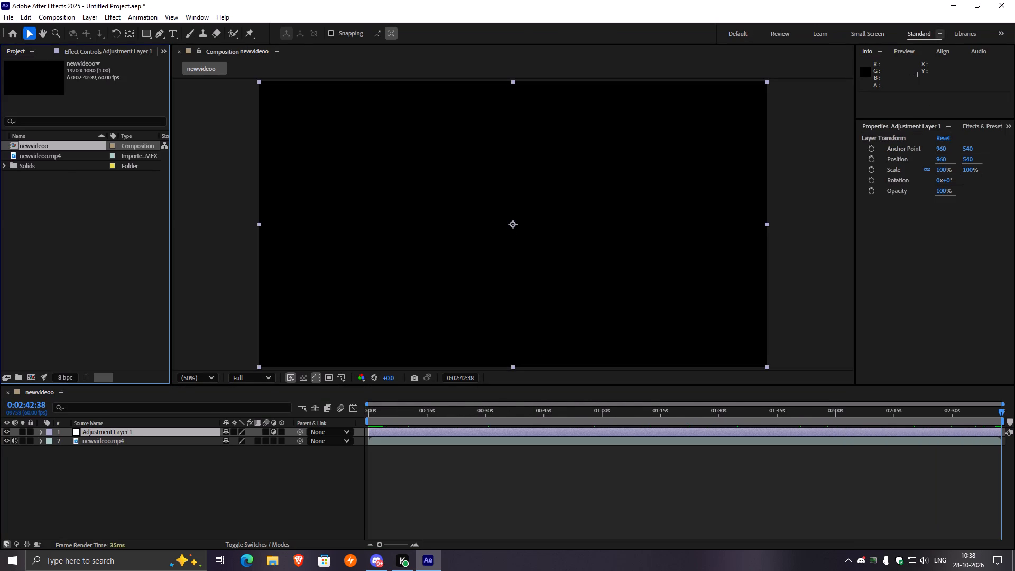
left_click(866, 36)
left_click(813, 37)
left_click(823, 35)
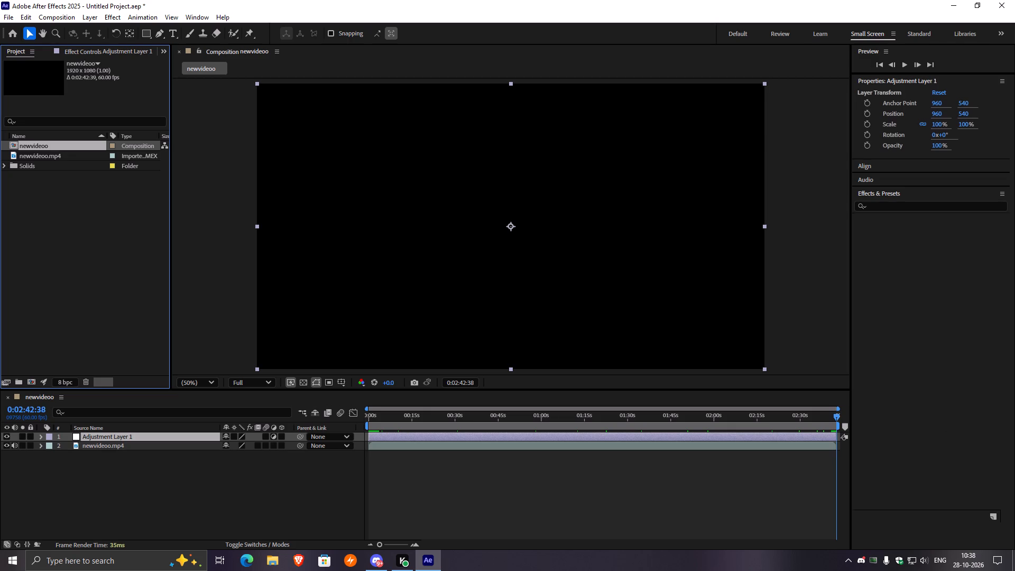
left_click(856, 32)
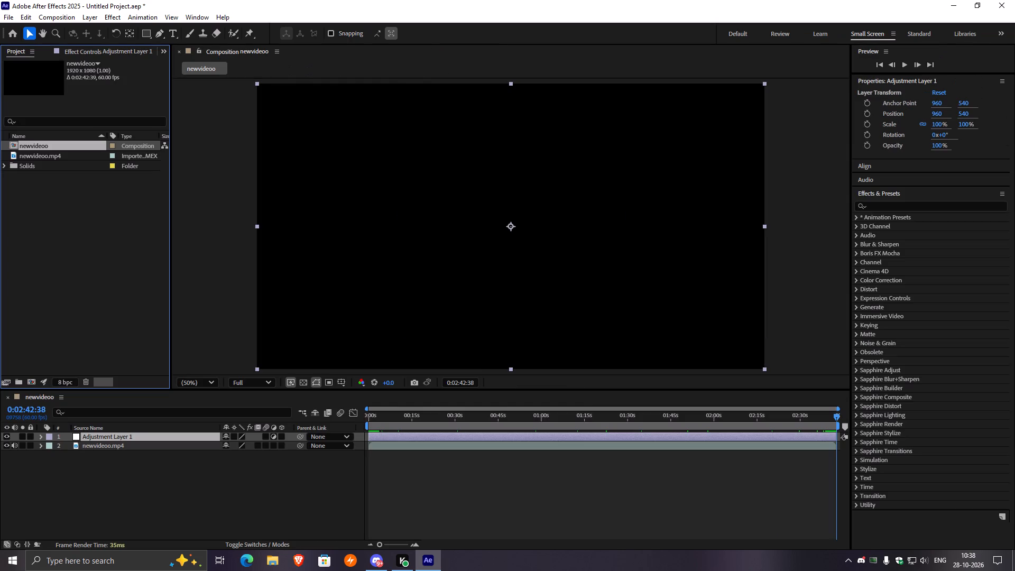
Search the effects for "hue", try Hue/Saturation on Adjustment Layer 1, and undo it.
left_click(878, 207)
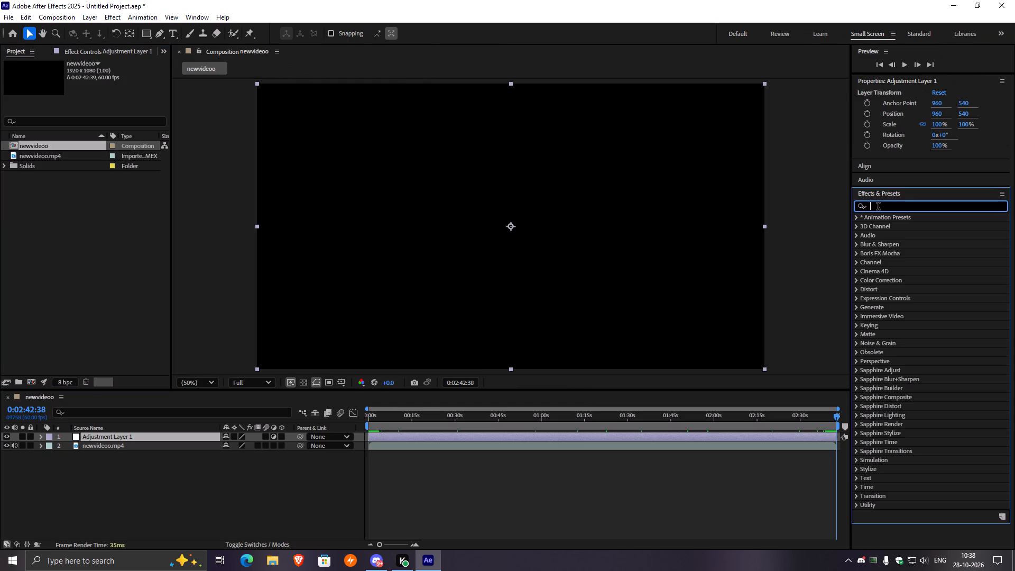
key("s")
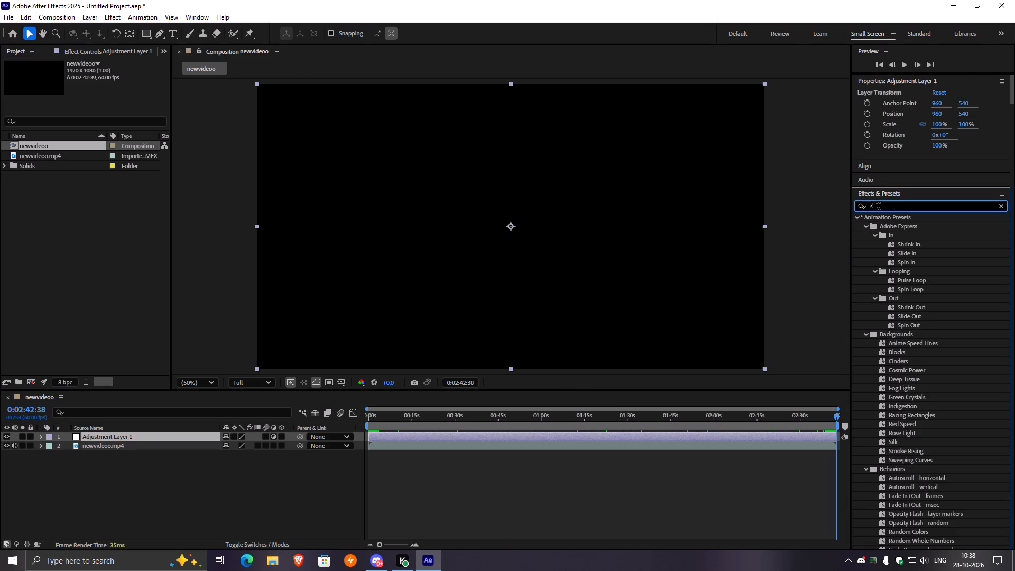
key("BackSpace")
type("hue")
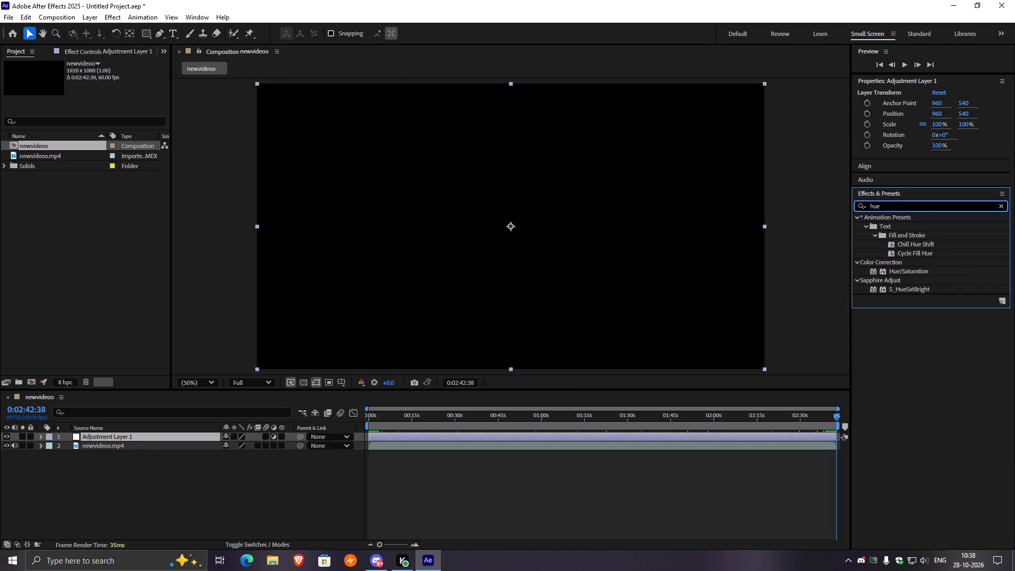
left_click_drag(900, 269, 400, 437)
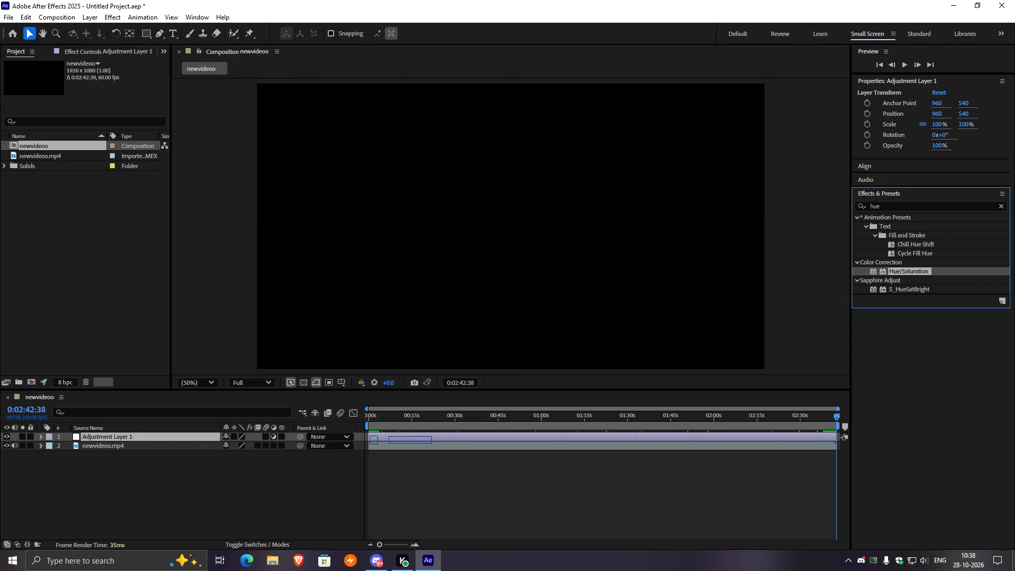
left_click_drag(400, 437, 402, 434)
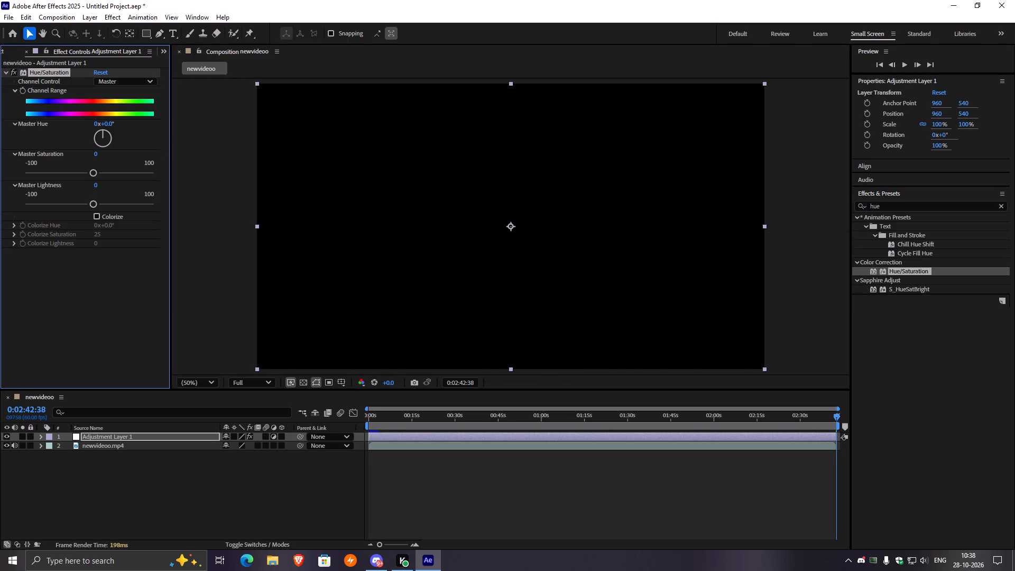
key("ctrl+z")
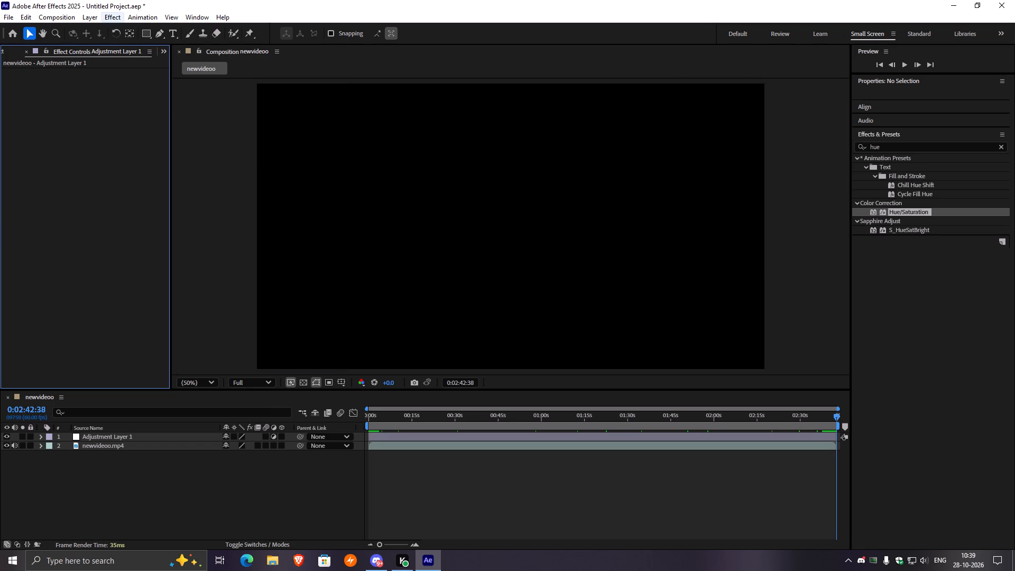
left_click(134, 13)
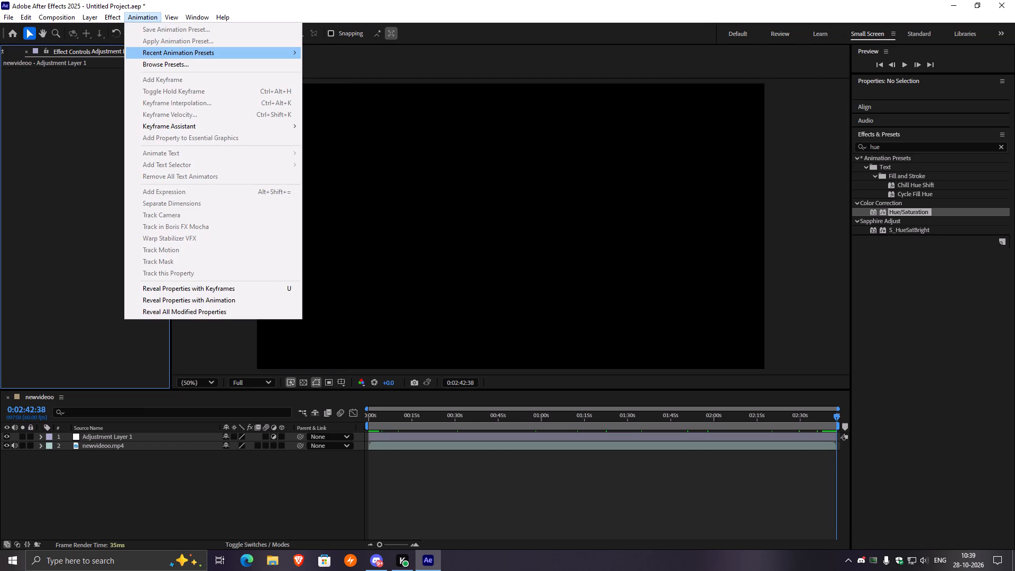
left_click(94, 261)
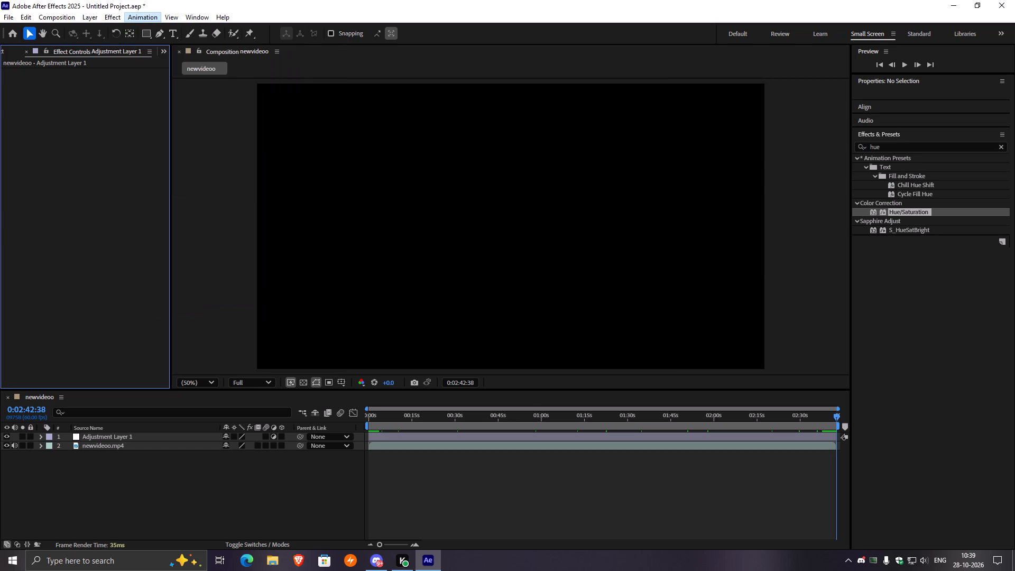
Move the playhead back to the gameplay footage at about 0:01:30.
left_click(270, 559)
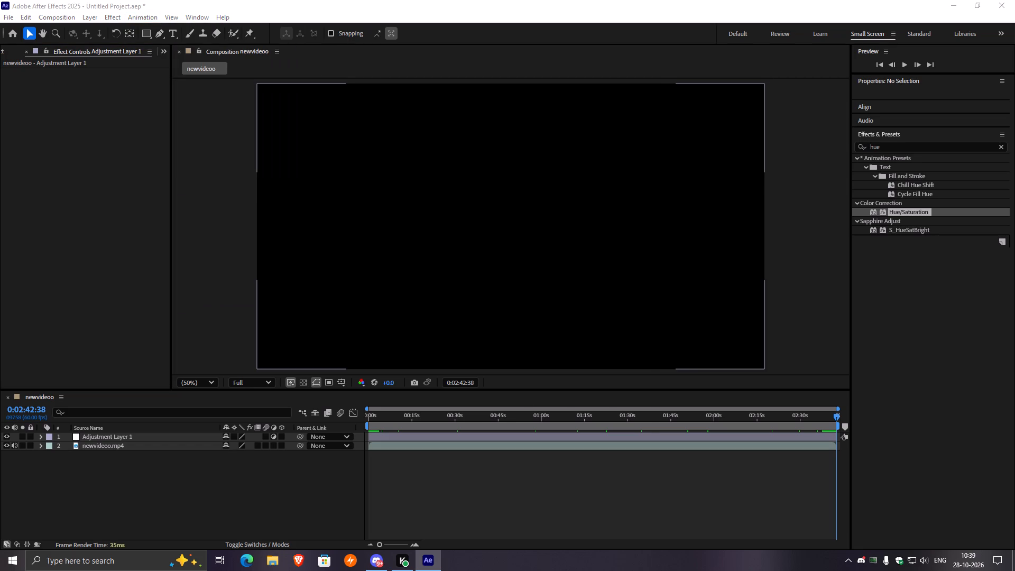
left_click_drag(833, 415, 625, 418)
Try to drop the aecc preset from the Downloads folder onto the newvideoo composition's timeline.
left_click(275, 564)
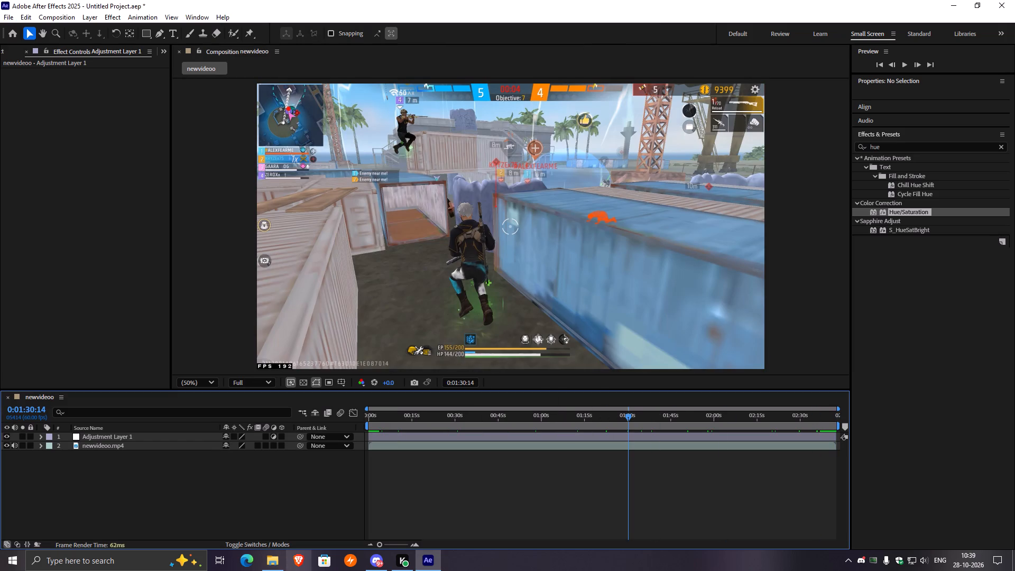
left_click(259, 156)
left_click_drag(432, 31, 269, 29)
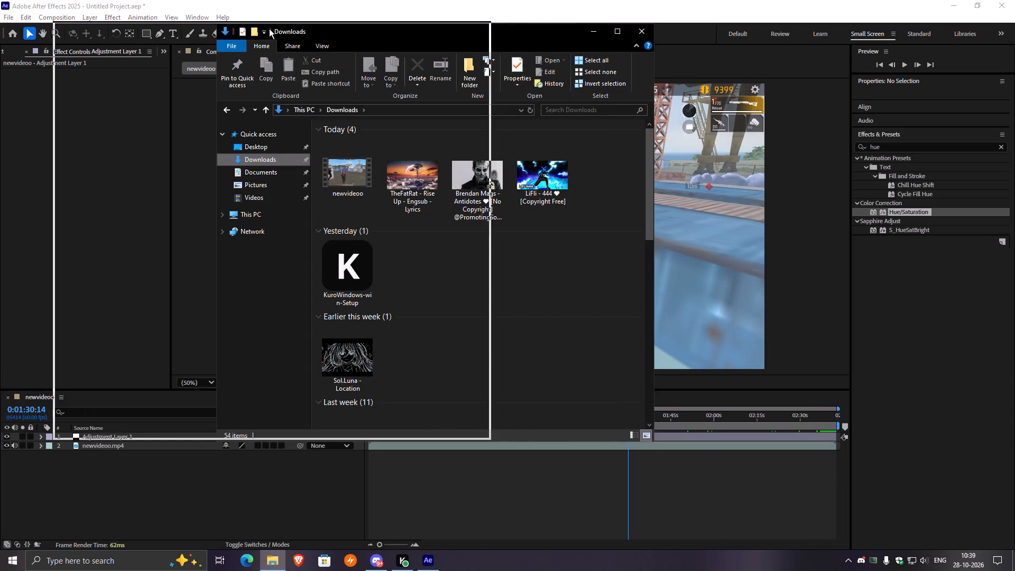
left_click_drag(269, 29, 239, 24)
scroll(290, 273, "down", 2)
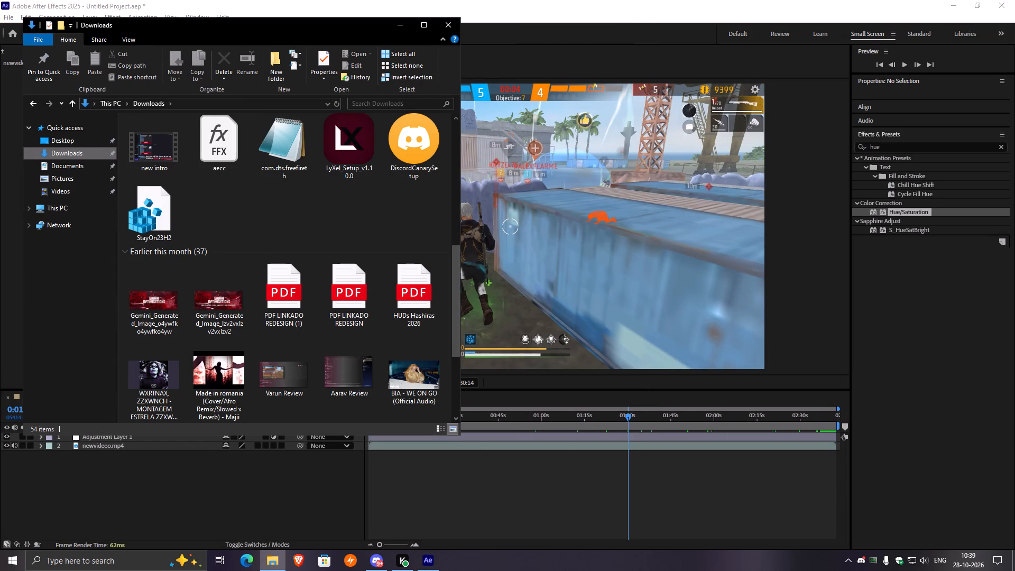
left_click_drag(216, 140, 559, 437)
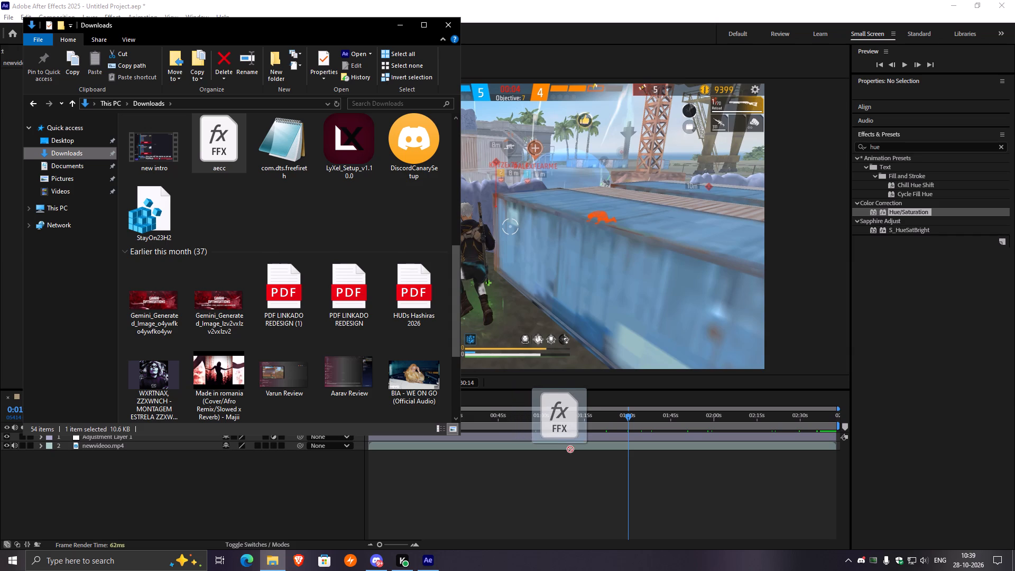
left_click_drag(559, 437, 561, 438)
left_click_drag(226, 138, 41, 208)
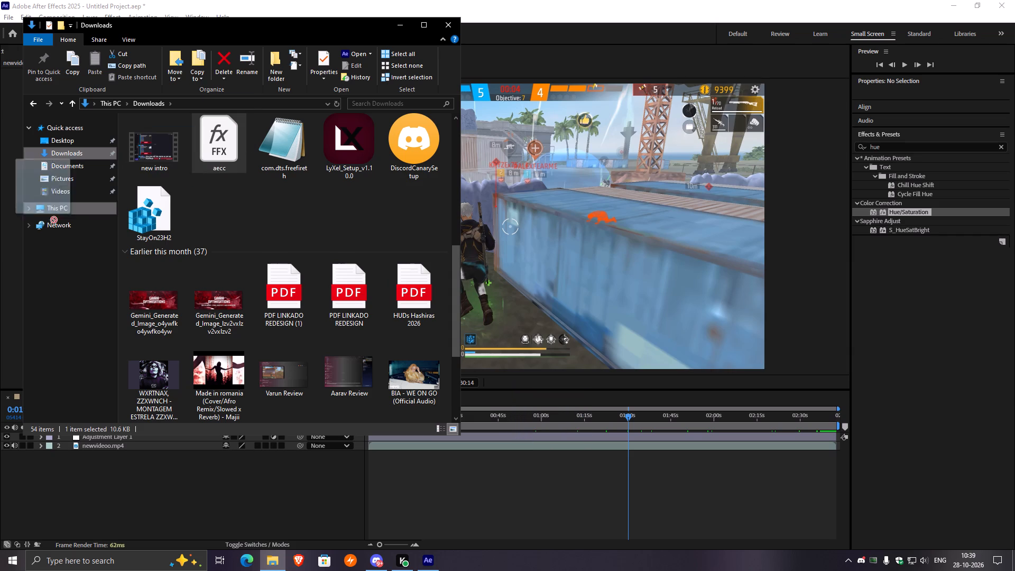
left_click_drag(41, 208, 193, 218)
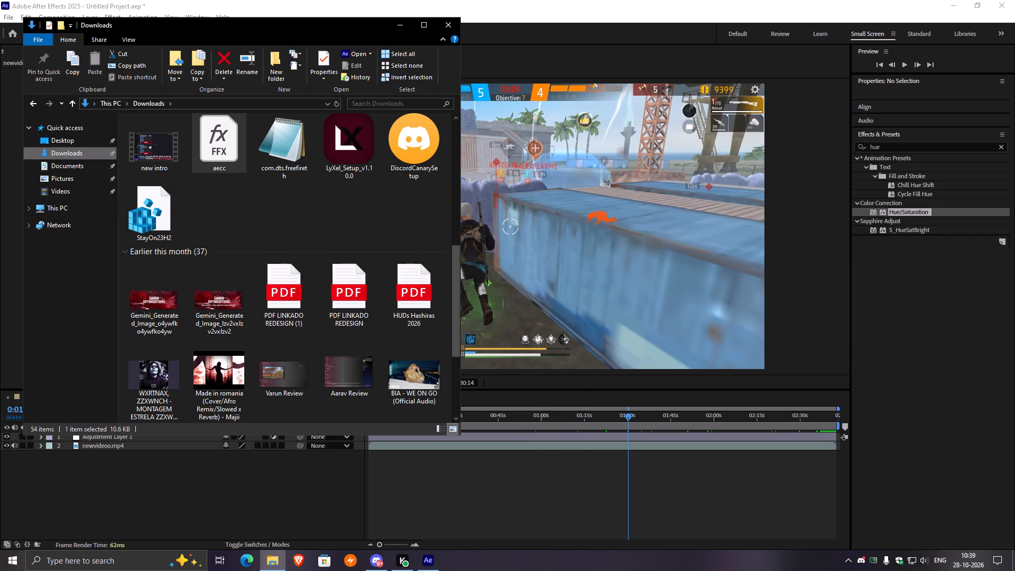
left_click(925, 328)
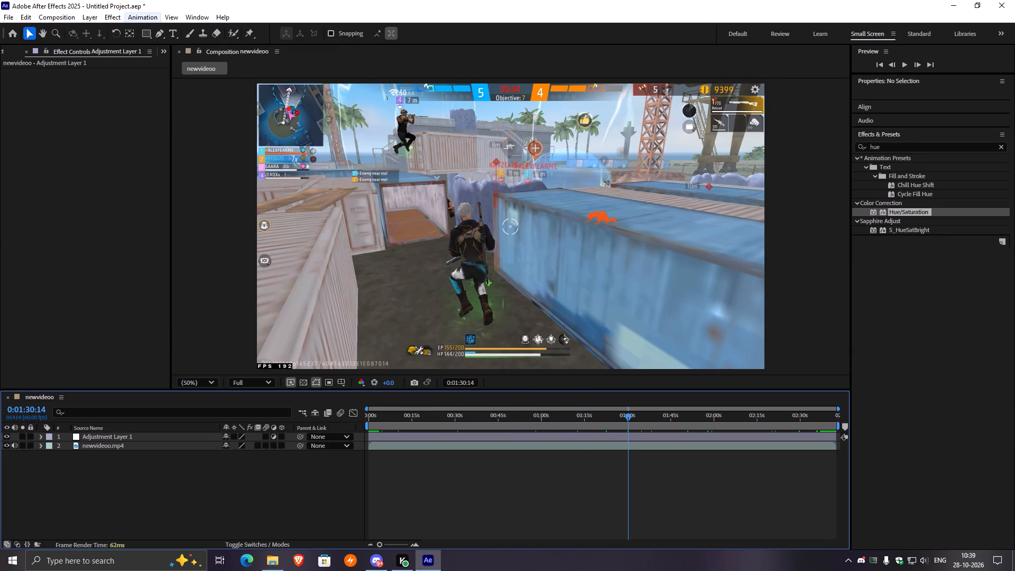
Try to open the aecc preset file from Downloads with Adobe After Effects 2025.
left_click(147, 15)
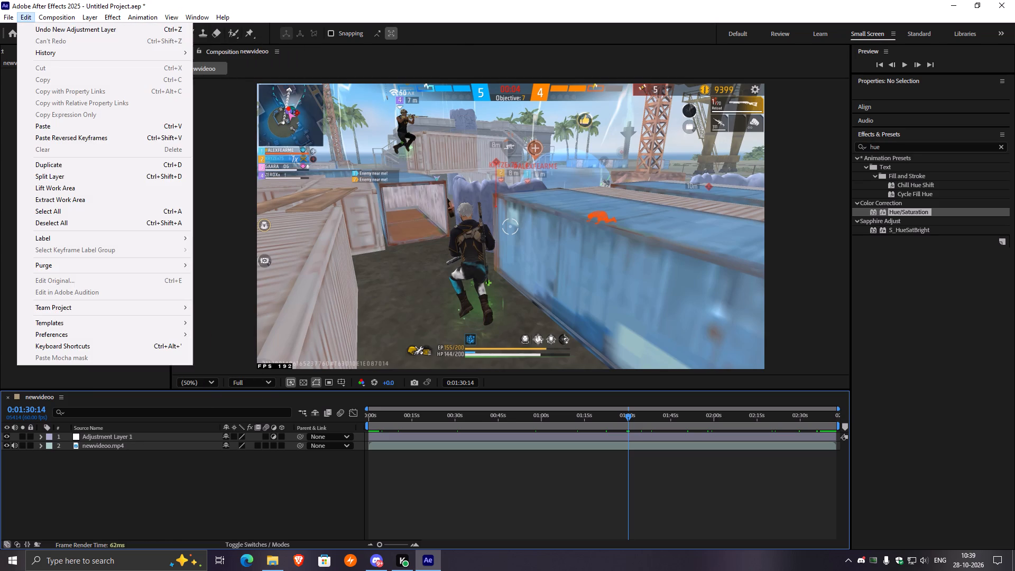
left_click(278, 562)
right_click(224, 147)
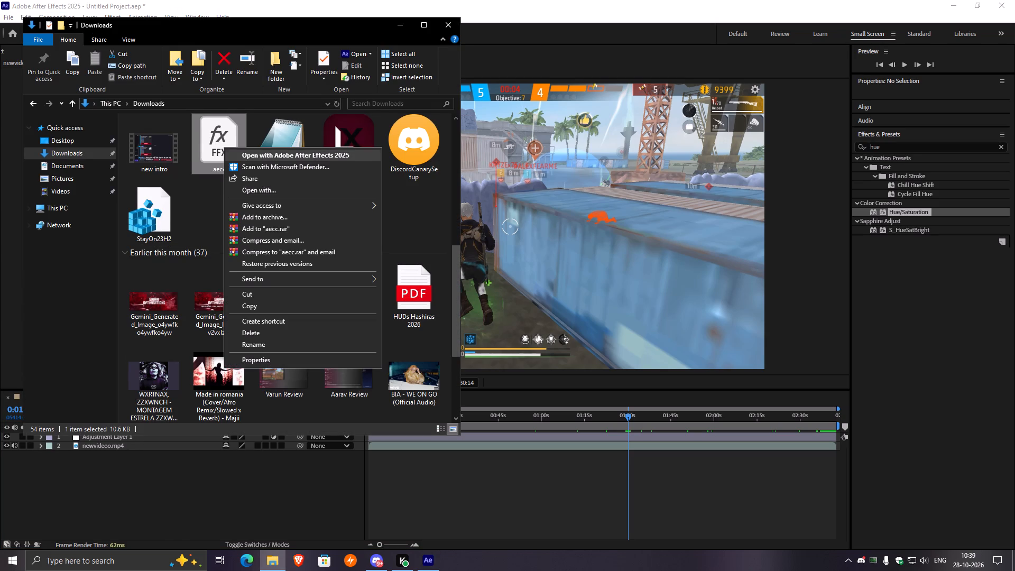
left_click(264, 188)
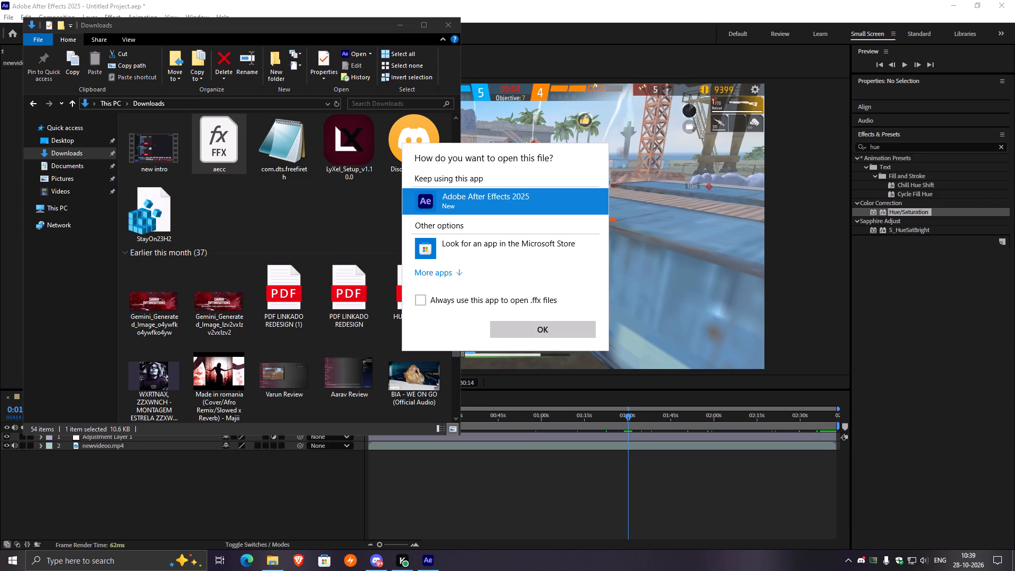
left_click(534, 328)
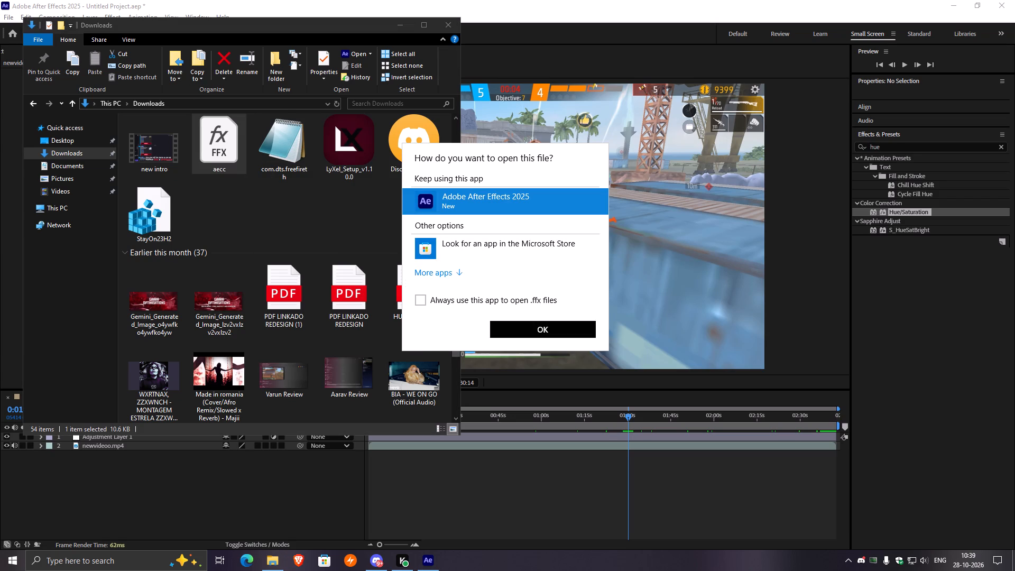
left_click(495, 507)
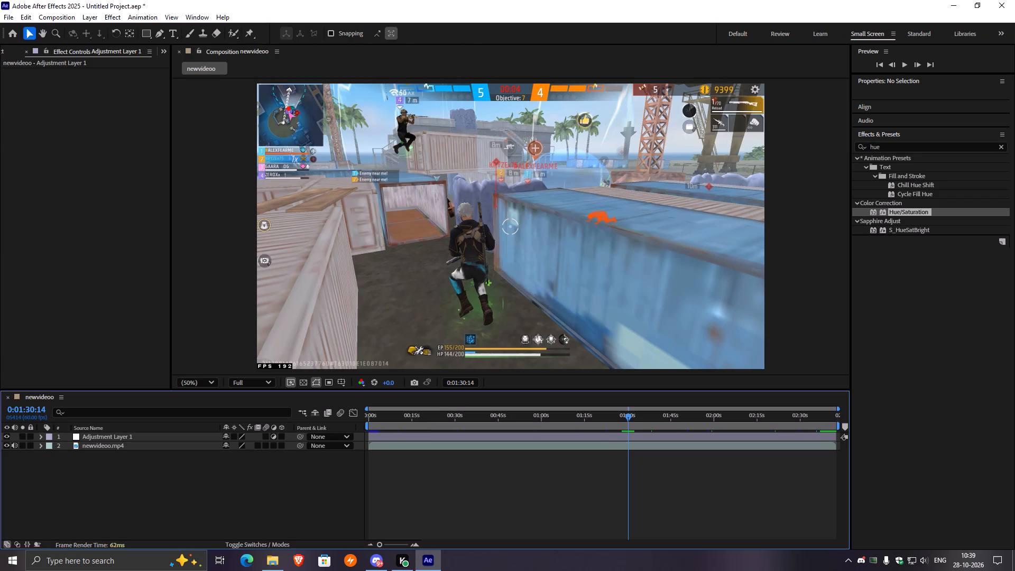
Close Adjustment Layer 1's effect controls and look inside the project's Solids folder.
left_click(49, 144)
left_click(88, 434)
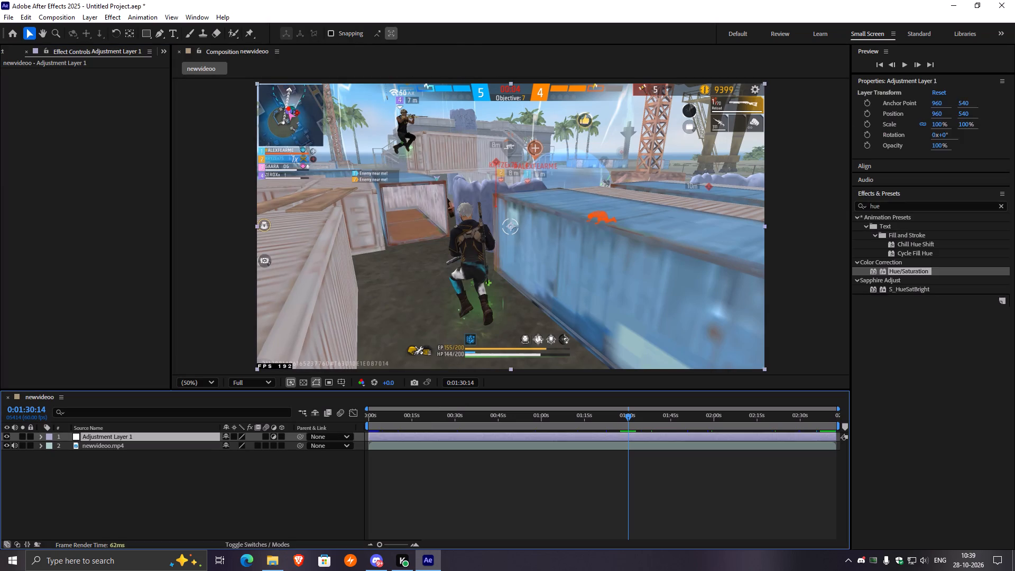
left_click(89, 477)
left_click(57, 233)
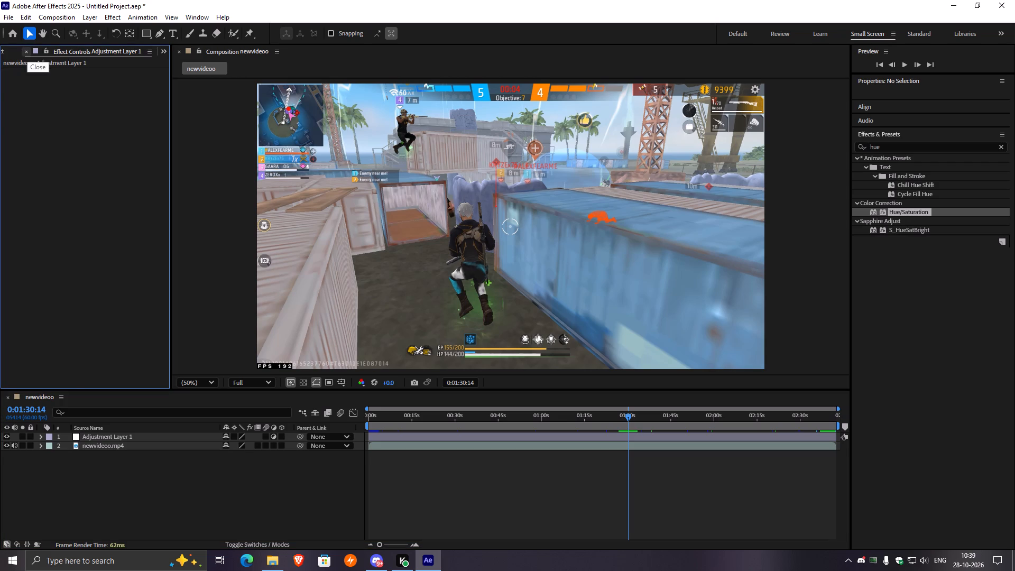
left_click(27, 51)
left_click(39, 185)
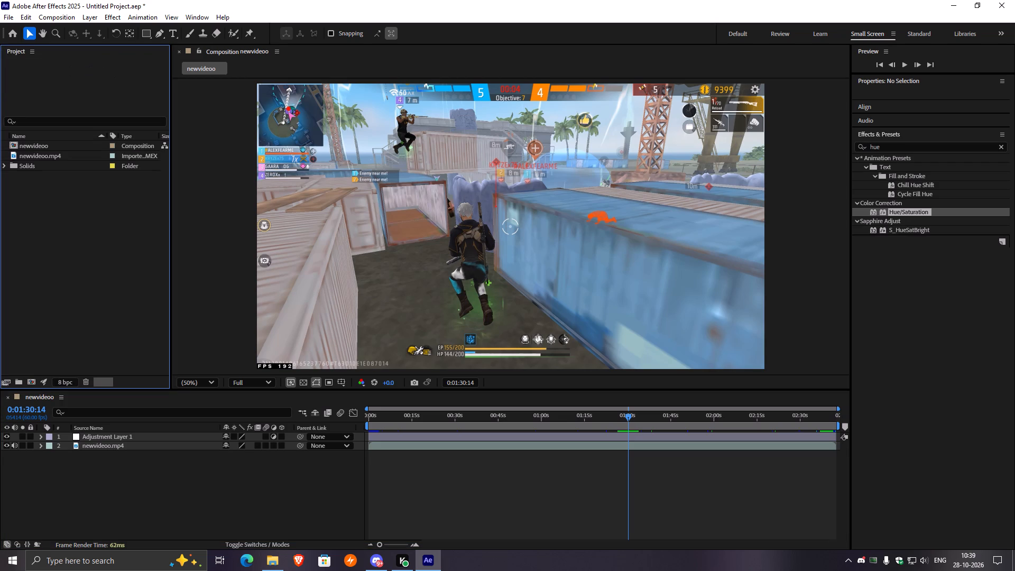
left_click(26, 160)
left_click(3, 165)
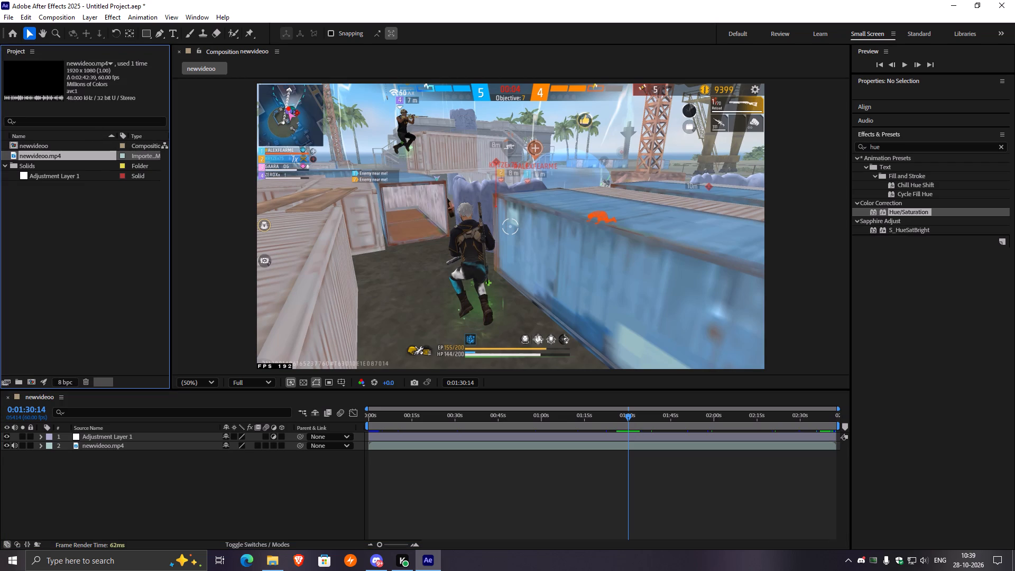
left_click(45, 174)
left_click(114, 223)
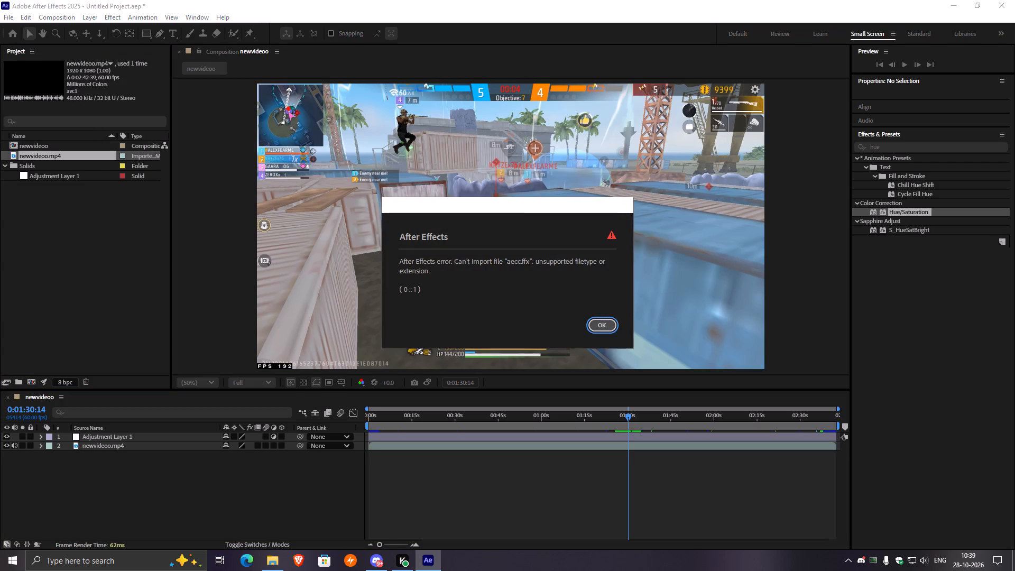
left_click(596, 327)
Move the playhead to about 0:01:13 and check Adjustment Layer 1 in its own layer view.
left_click_drag(628, 415, 626, 416)
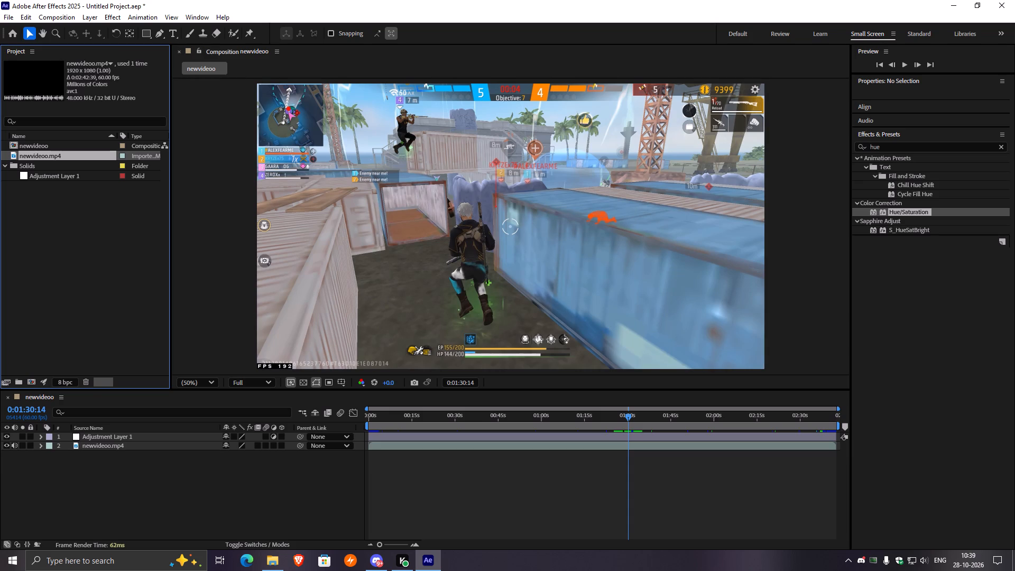
left_click_drag(626, 416, 579, 415)
left_click(500, 435)
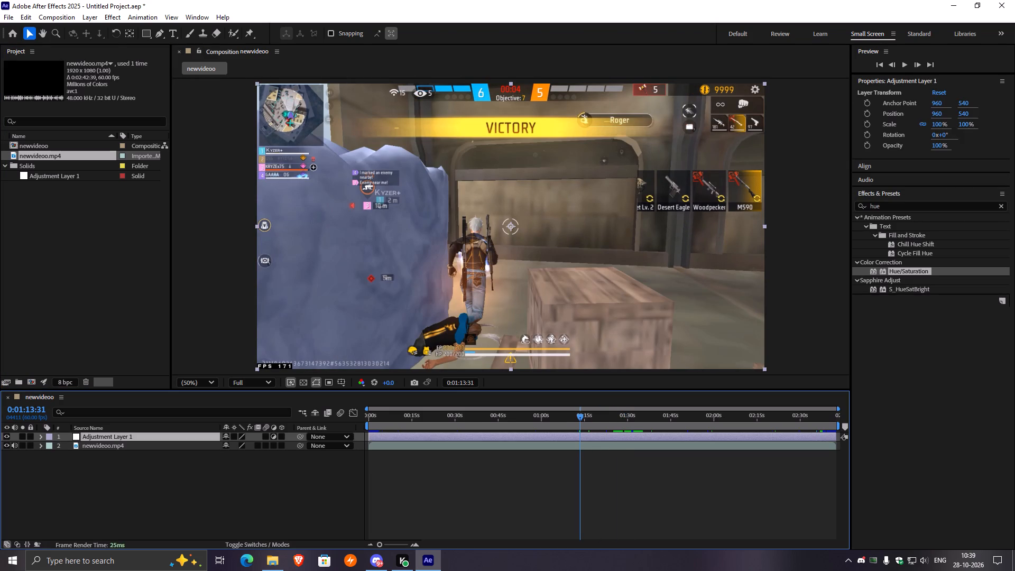
scroll(47, 252, "up", 3)
double_click(405, 435)
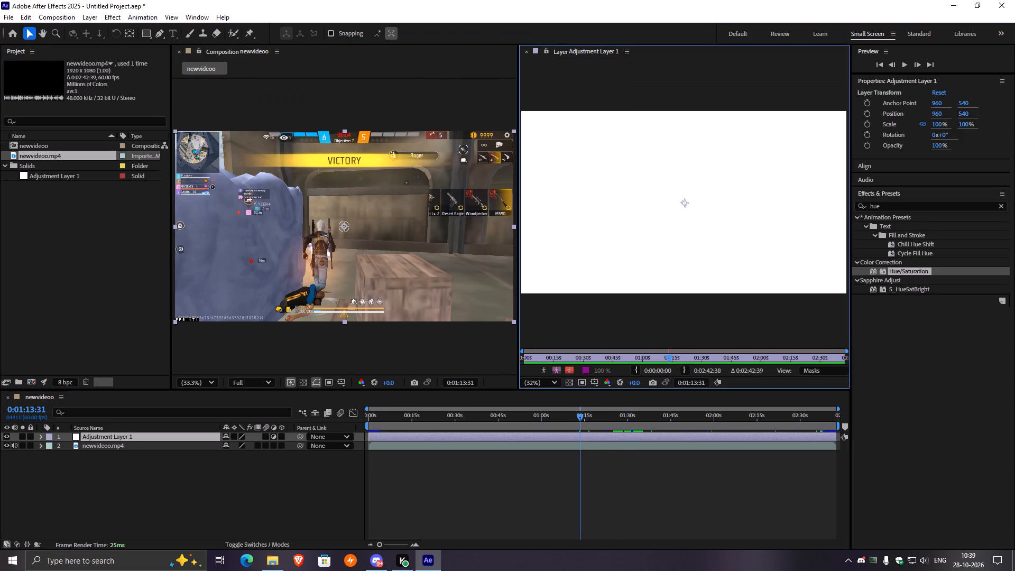
left_click(526, 53)
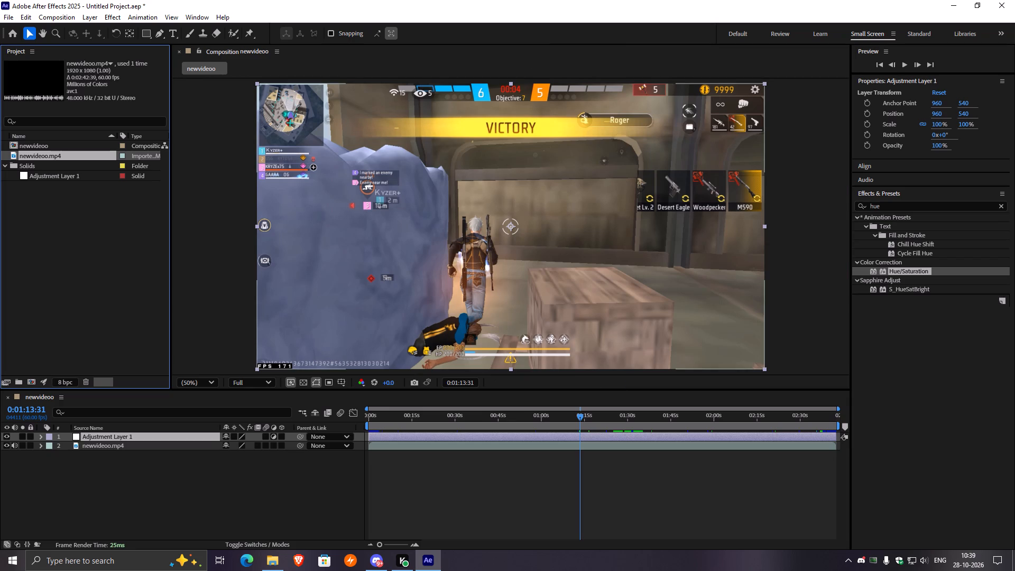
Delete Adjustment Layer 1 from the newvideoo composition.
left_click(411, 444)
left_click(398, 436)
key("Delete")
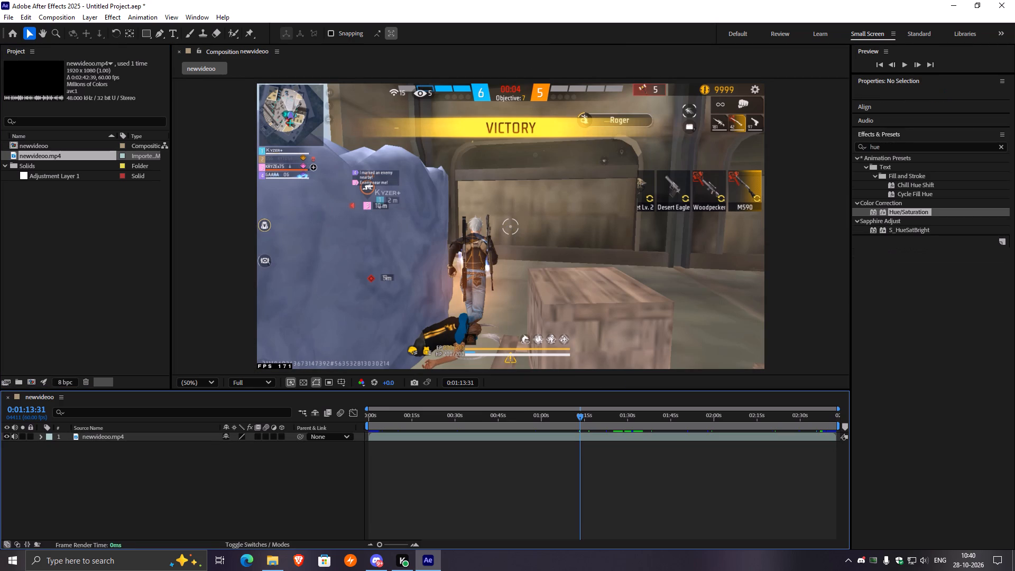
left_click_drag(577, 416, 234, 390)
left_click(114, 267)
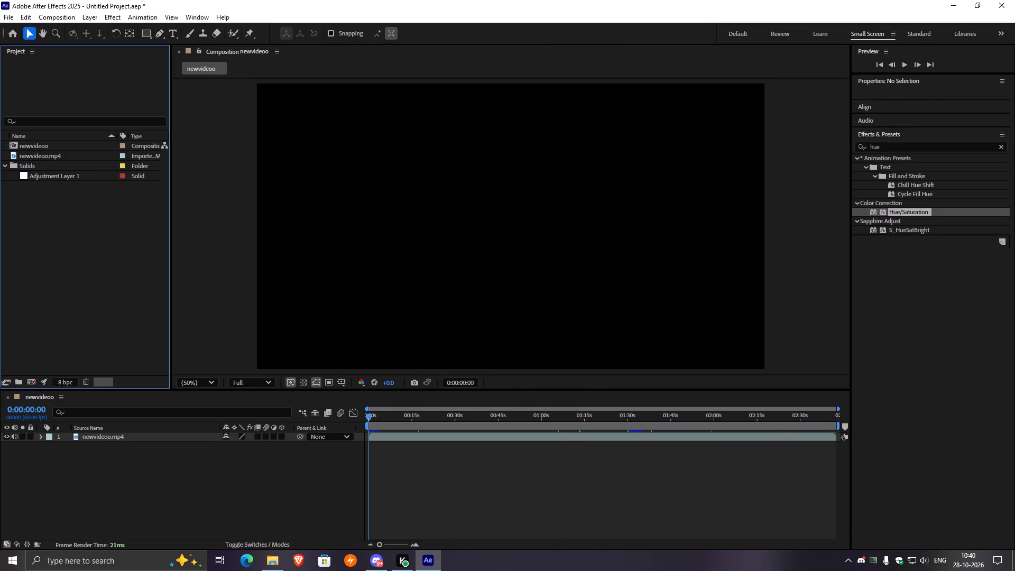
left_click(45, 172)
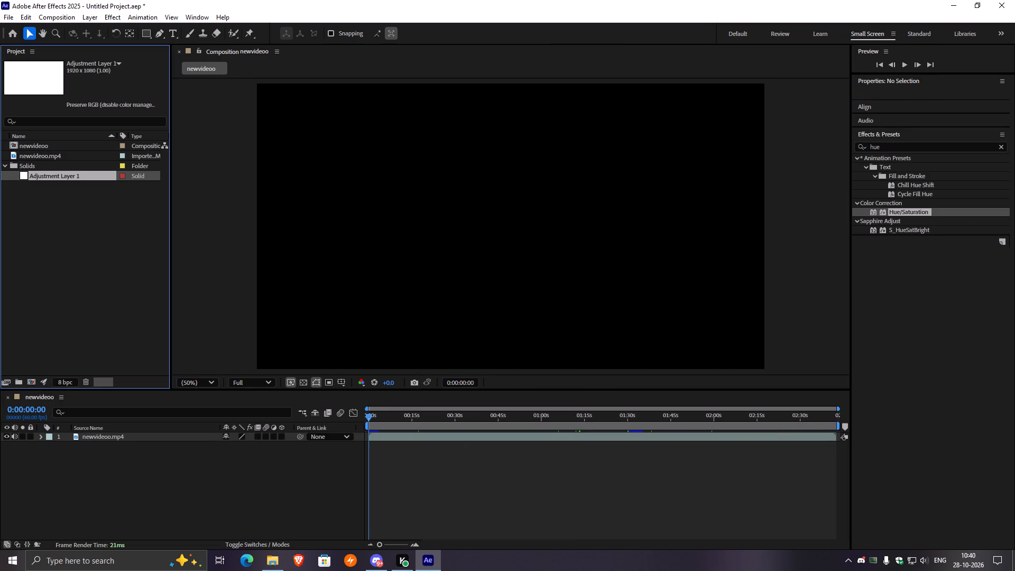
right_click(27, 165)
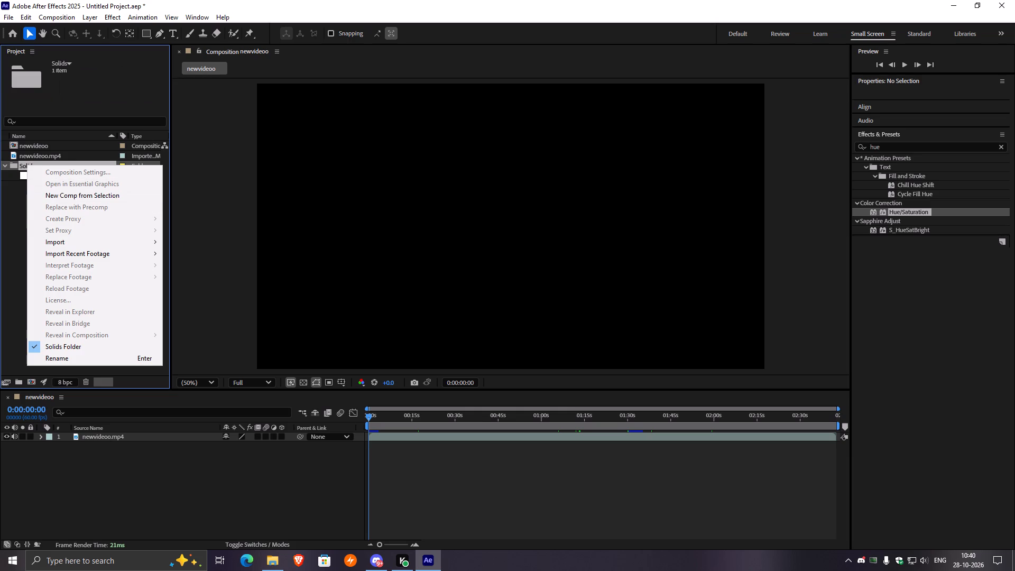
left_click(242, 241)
Undo the project edits back to only the imported newvideoo.mp4 footage, redoing the import if it is undone too.
key("ctrl+z")
key("ctrl+z")
key("ctrl+z")
key("ctrl+z")
key("ctrl+z")
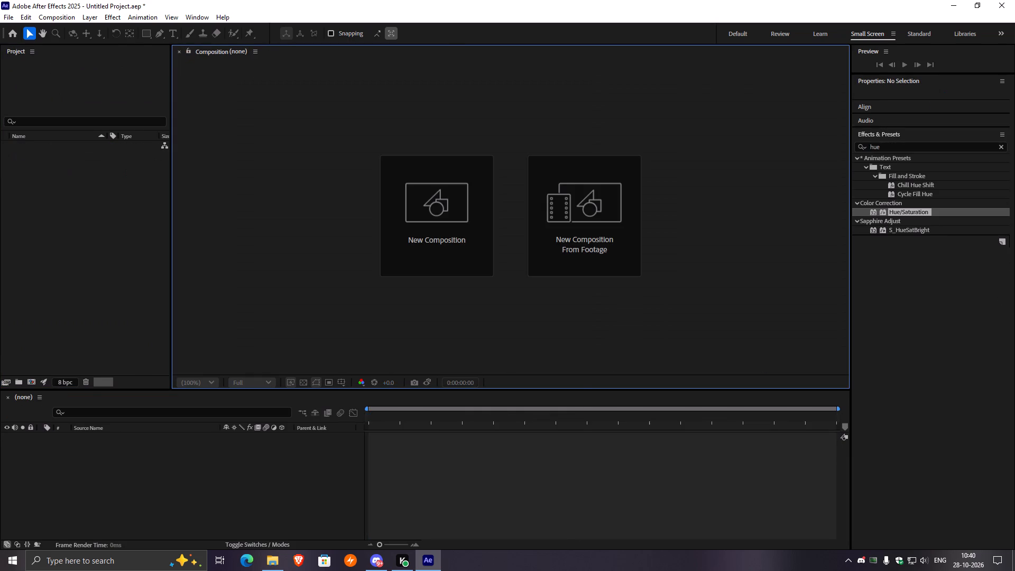
key("ctrl+z")
key("ctrl+shift+z")
Create a new composition from newvideoo.mp4 and add an adjustment layer above the footage.
left_click_drag(22, 146, 357, 471)
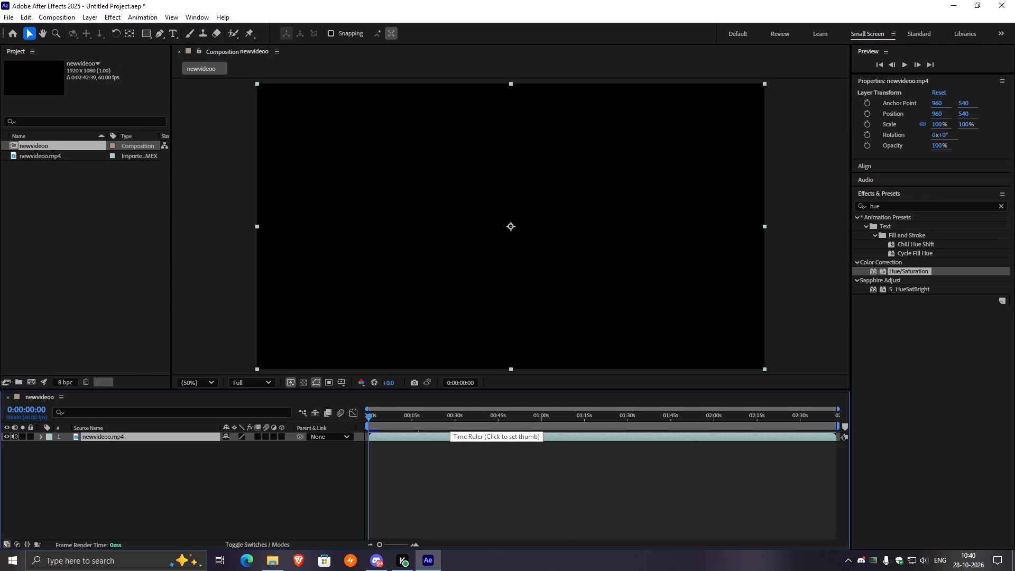
right_click(191, 471)
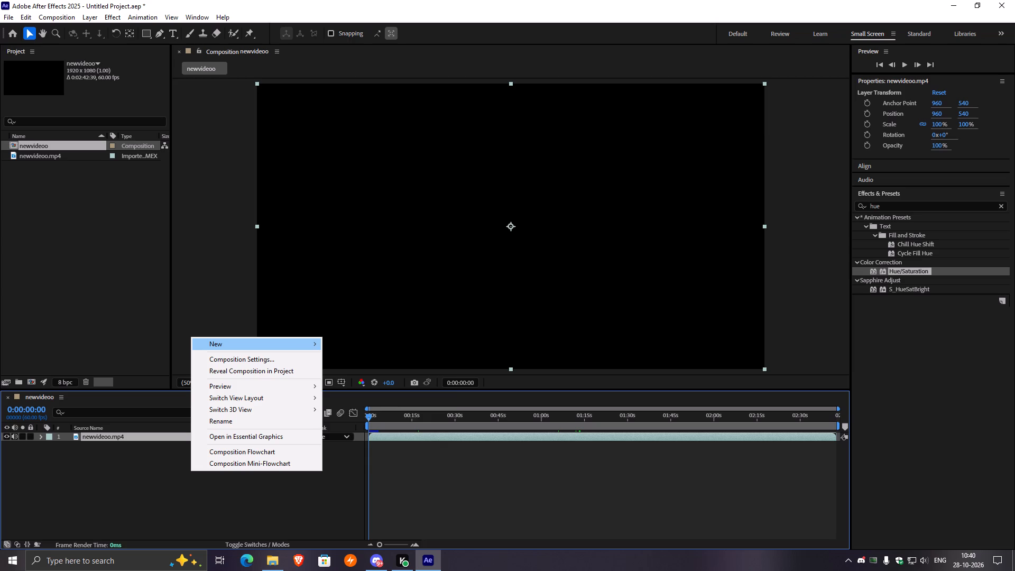
left_click(383, 434)
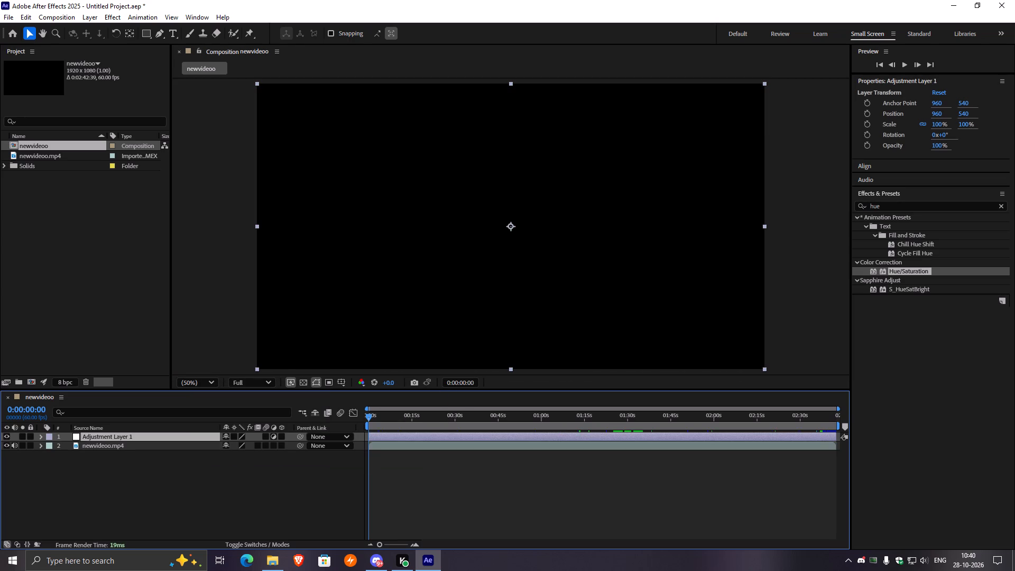
Apply the Hue/Saturation effect to Adjustment Layer 1 in the newvideoo composition.
left_click(159, 438)
left_click(422, 436)
right_click(422, 436)
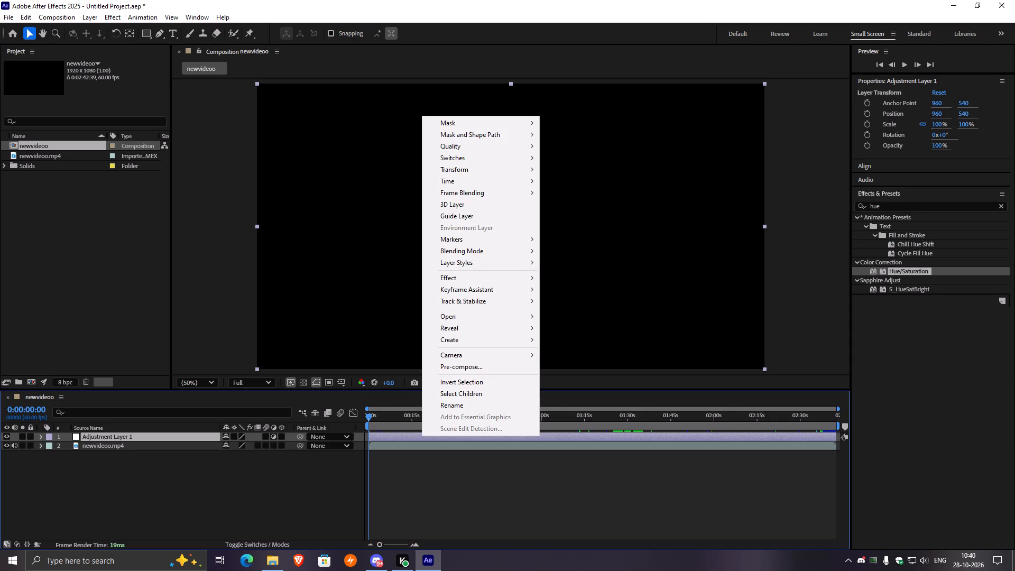
left_click(491, 500)
left_click_drag(889, 212, 696, 335)
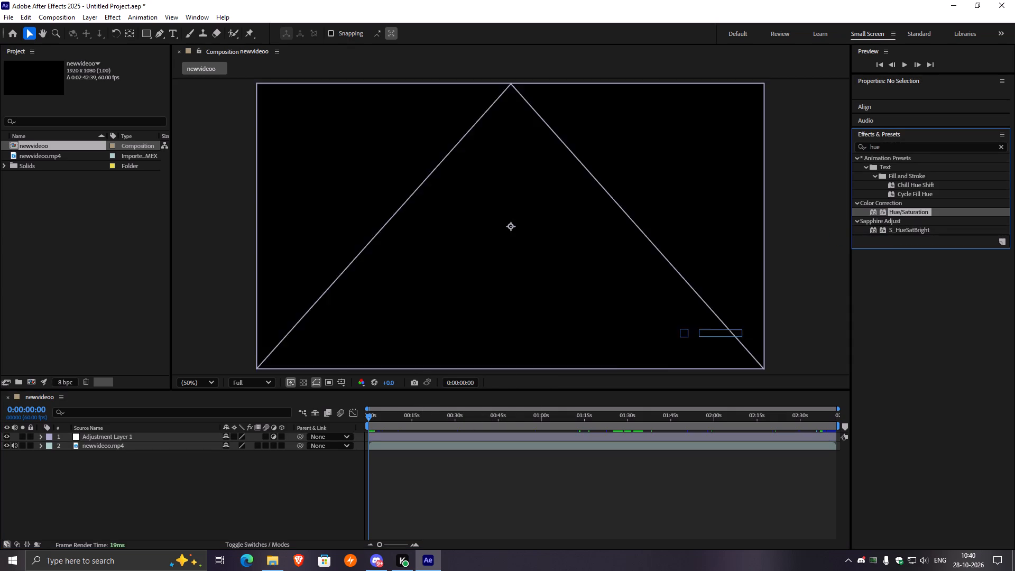
left_click_drag(696, 335, 388, 436)
left_click(399, 436)
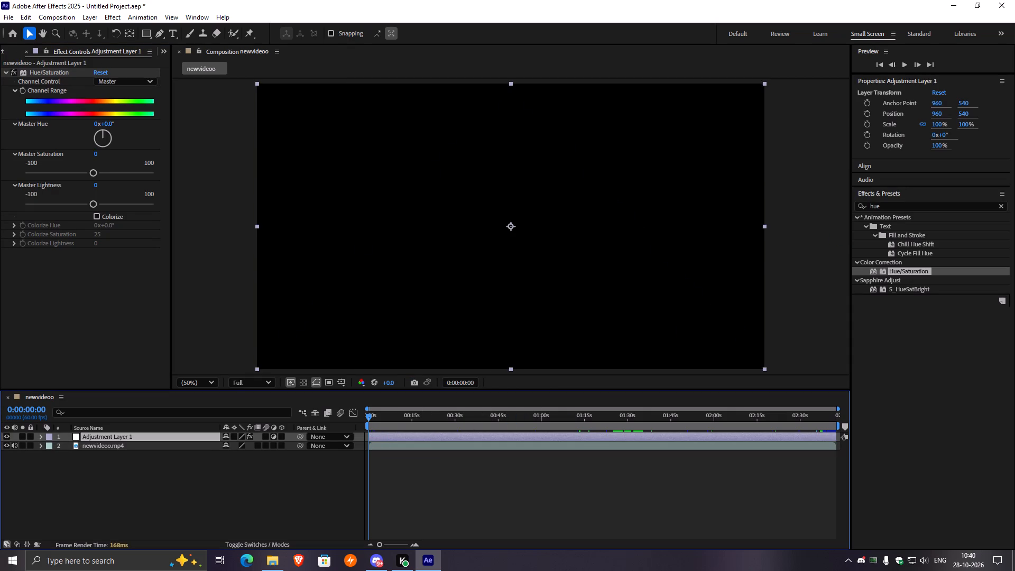
Raise the Master Saturation of the adjustment layer's Hue/Saturation effect to 20.
left_click(95, 123)
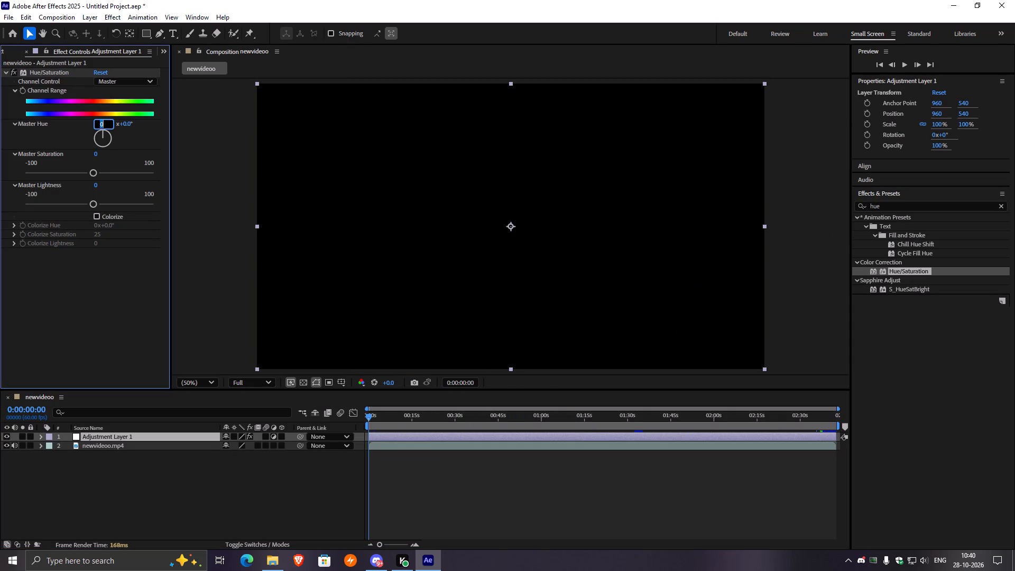
left_click(108, 306)
left_click_drag(93, 173, 98, 173)
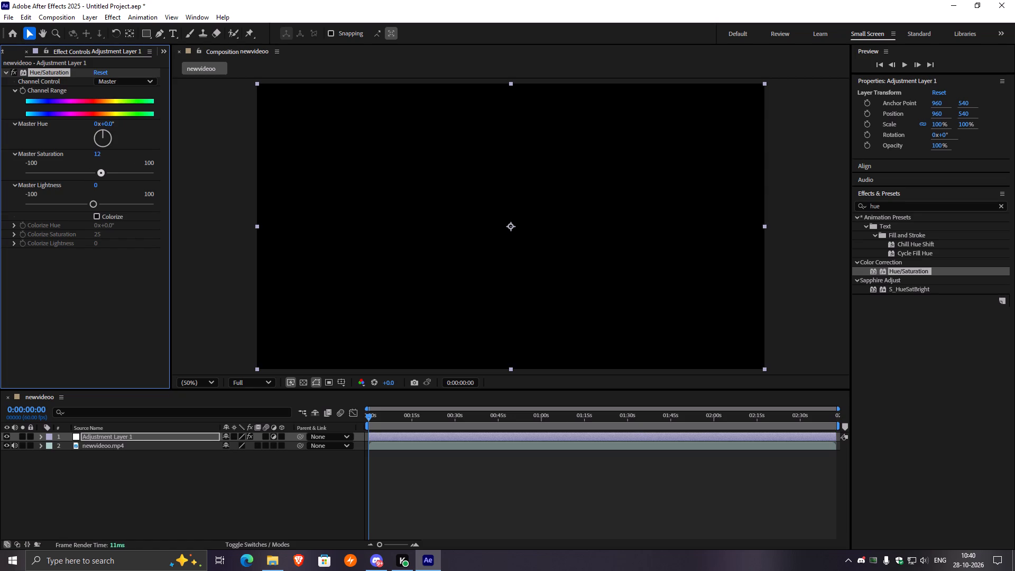
left_click_drag(98, 173, 103, 175)
Move the playhead to the gameplay footage at about 0:00:15:48 and set Master Hue to -20°.
left_click_drag(370, 413, 384, 415)
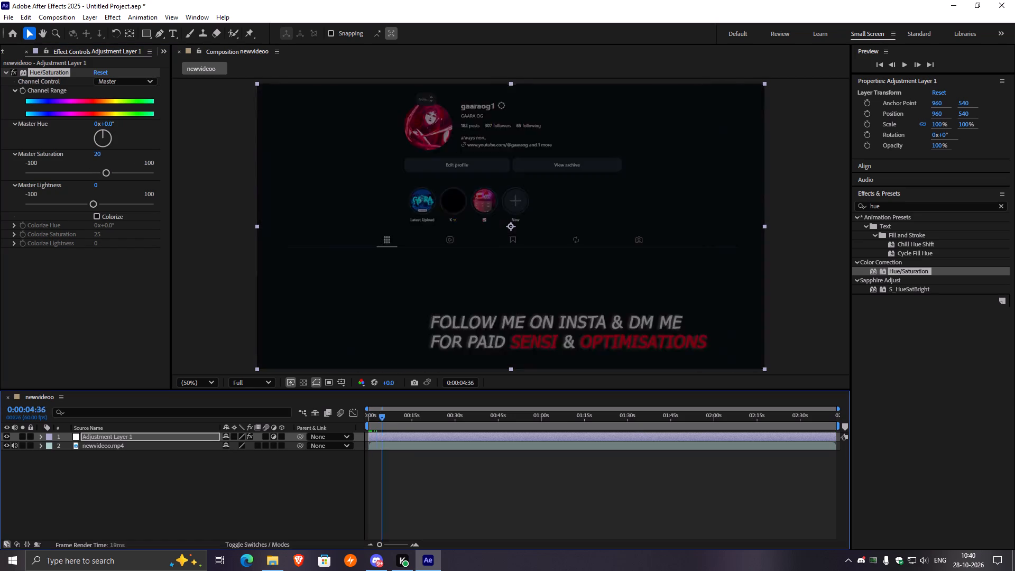
left_click_drag(384, 415, 414, 417)
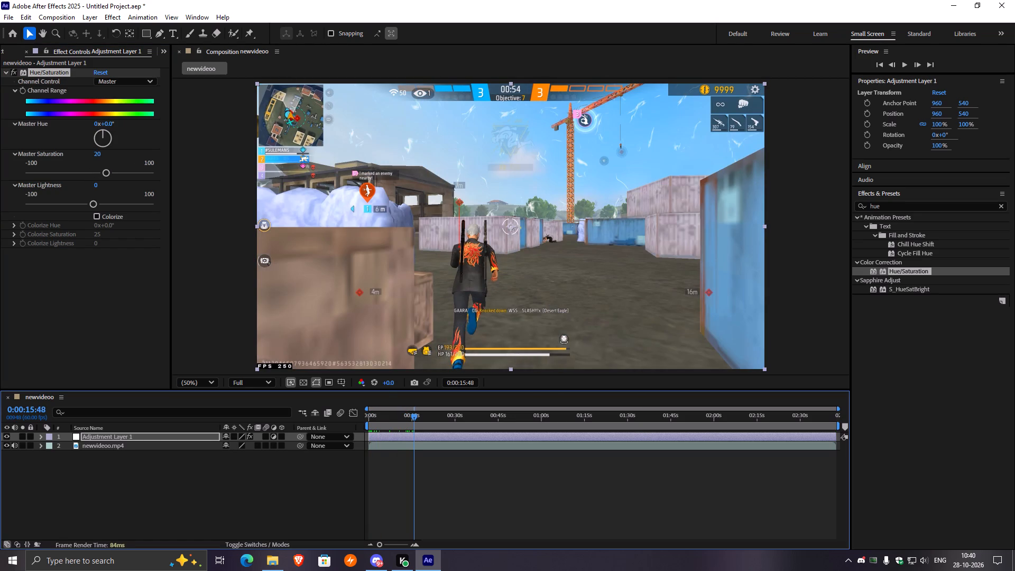
left_click(108, 123)
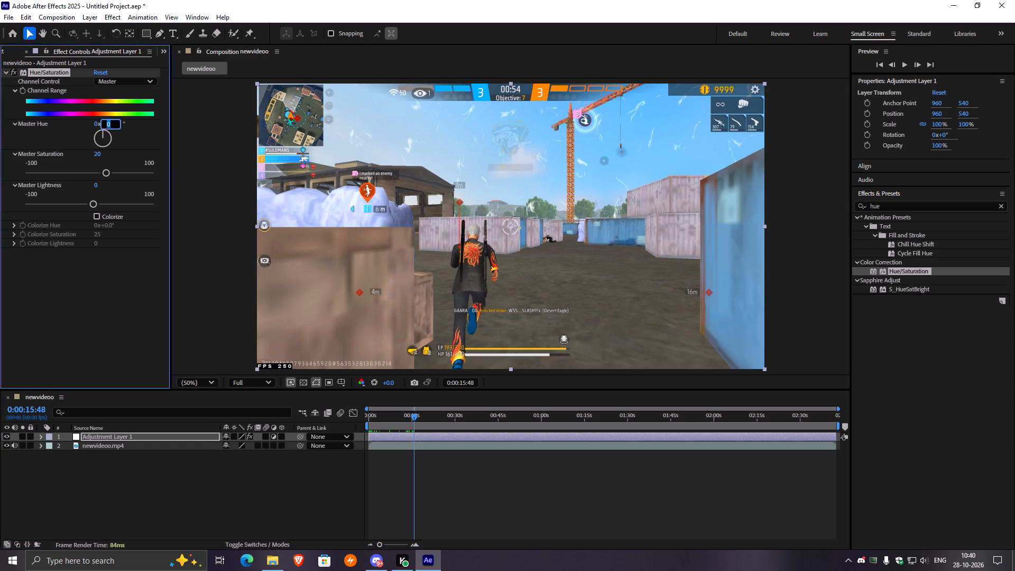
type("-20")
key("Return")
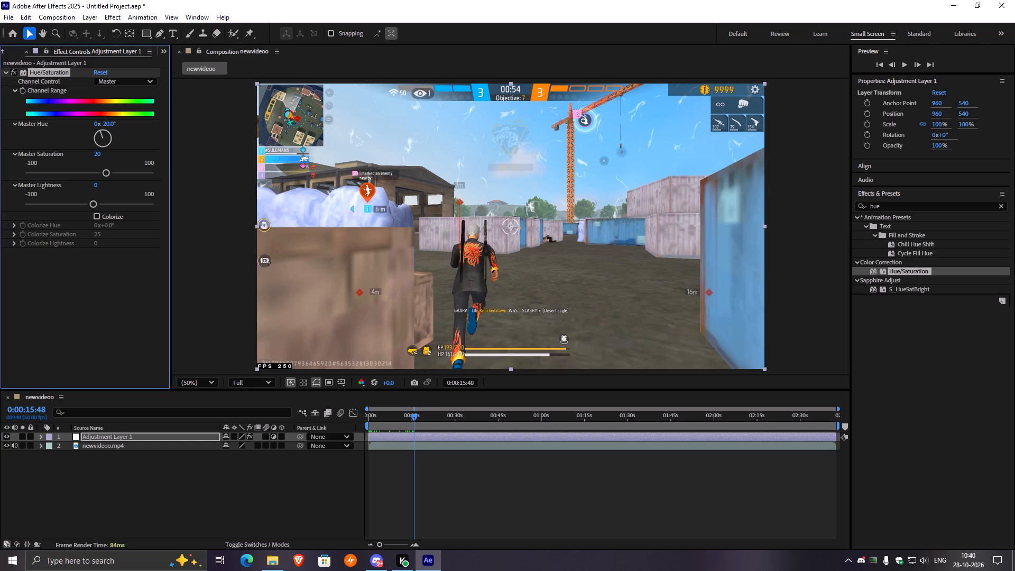
Play a short preview from the playhead to check the adjusted colours on the gameplay, and stop it.
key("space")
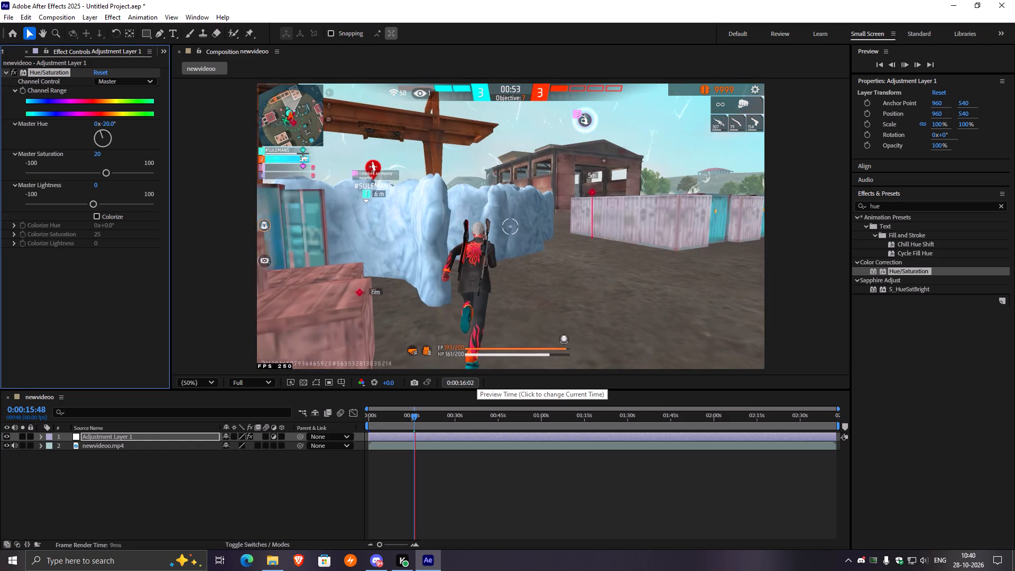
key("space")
Change the preview resolution of the newvideoo composition.
left_click(257, 382)
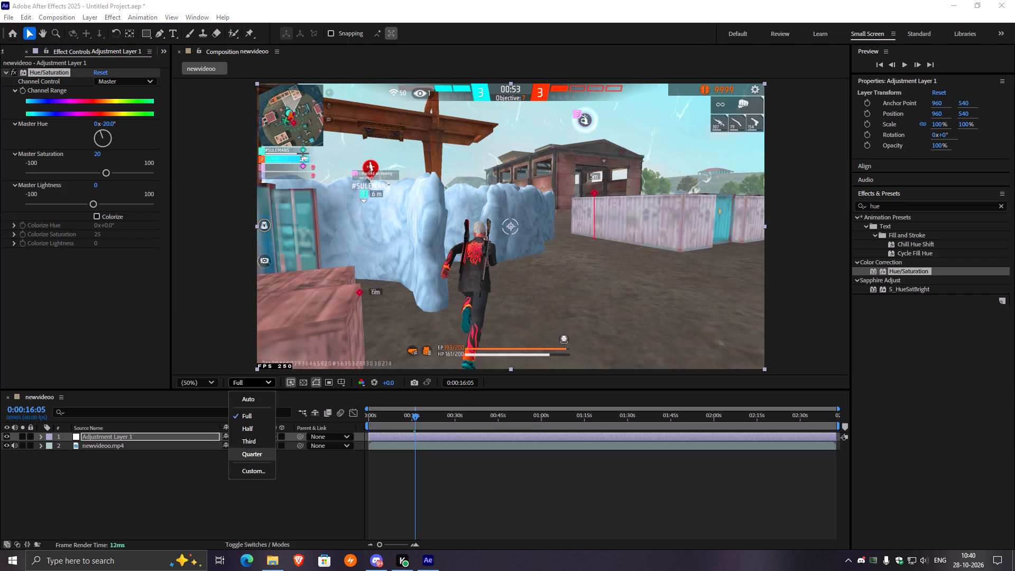
Set the composition's preview resolution to Quarter.
left_click(248, 453)
Preview the colour-corrected gameplay from about 0:00:16, scrubbing back to about 0:00:01.
key("space")
key("space")
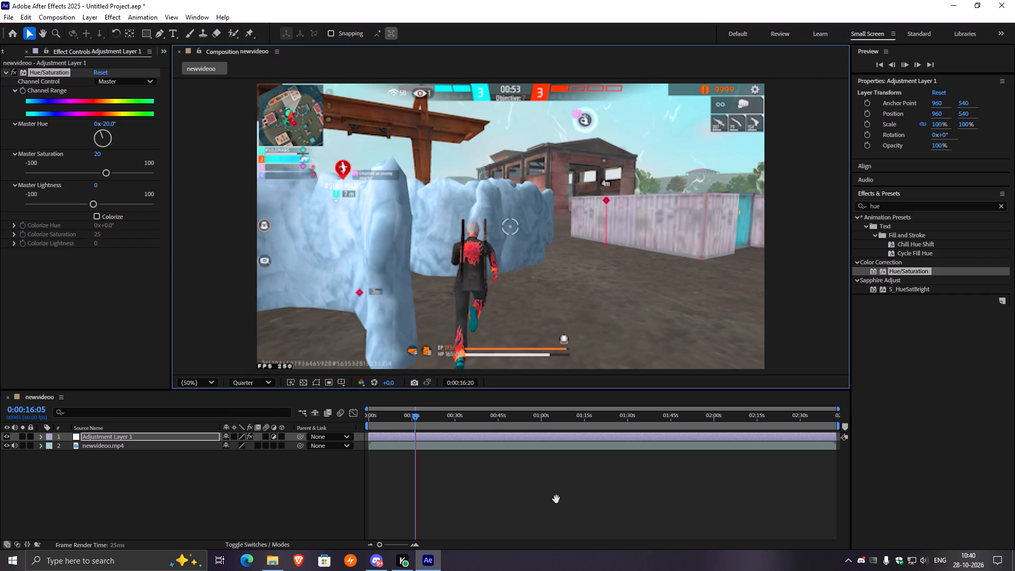
key("space")
left_click_drag(415, 416, 407, 416)
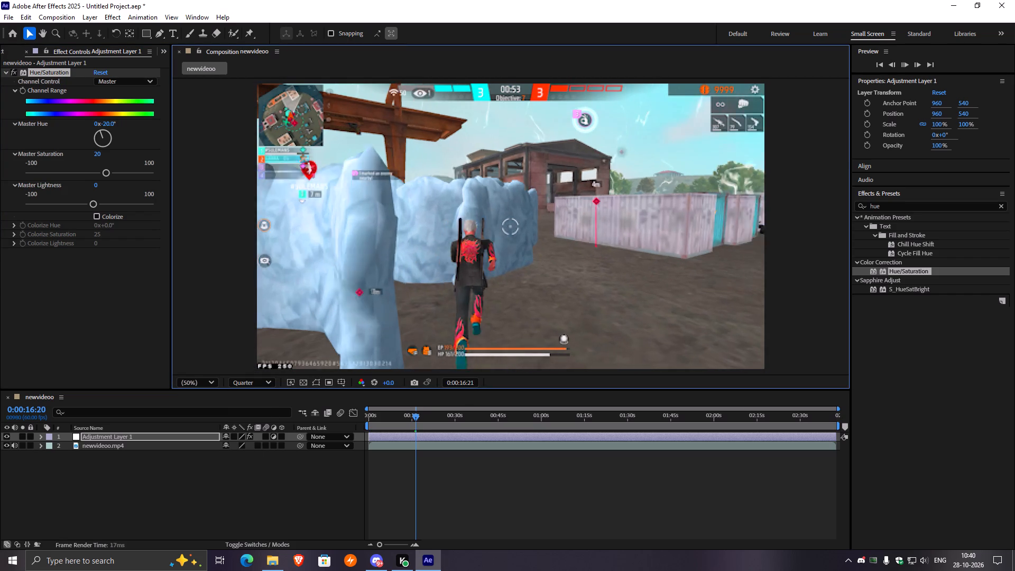
left_click_drag(407, 416, 387, 423)
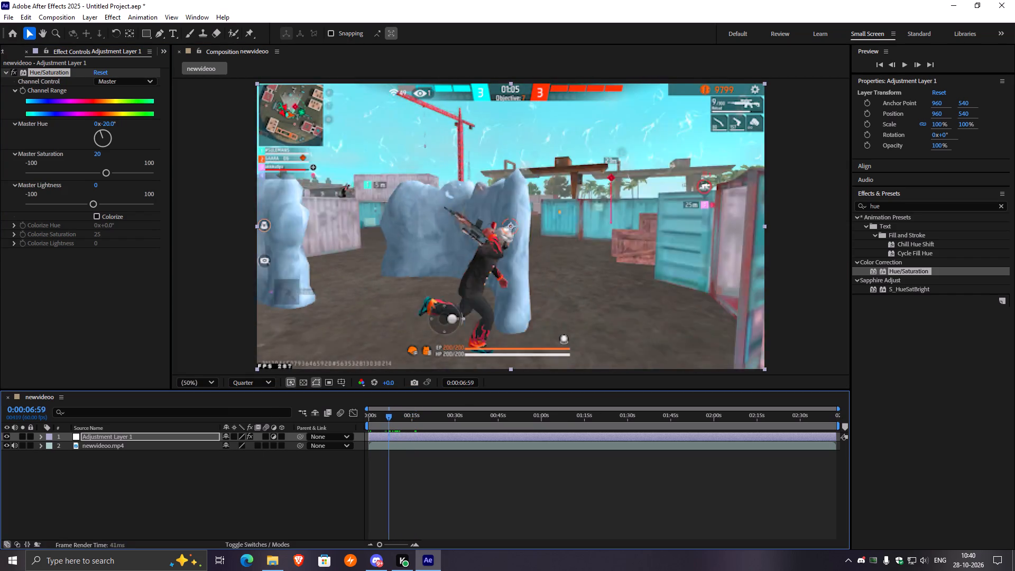
left_click_drag(387, 423, 387, 423)
left_click_drag(389, 419, 373, 423)
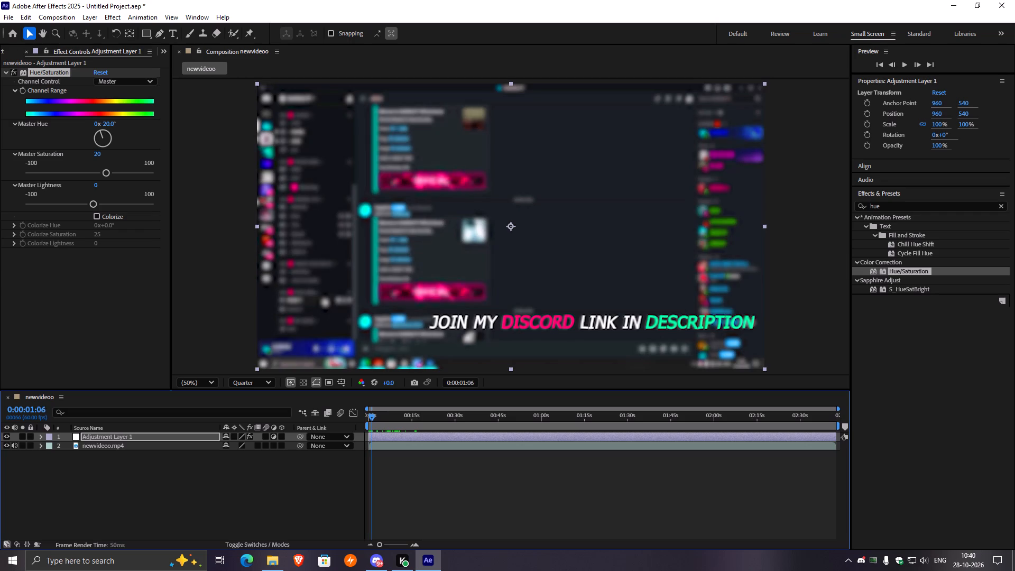
Set the composition's preview resolution to Full.
left_click_drag(373, 423, 375, 422)
left_click(261, 385)
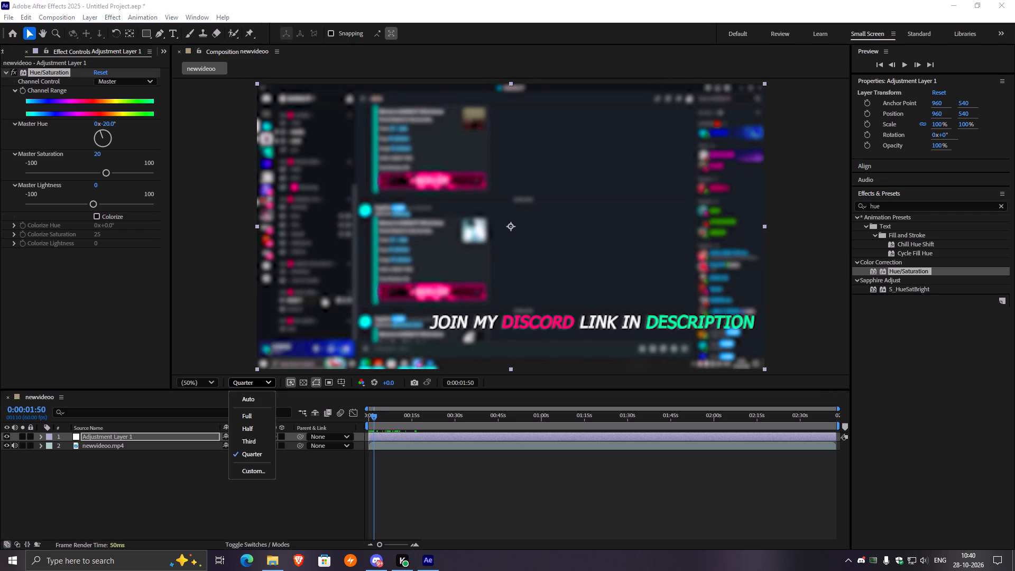
left_click(251, 410)
Review the colour-corrected footage at full resolution, from about 0:00:01 to 0:02:25.
key("space")
key("space")
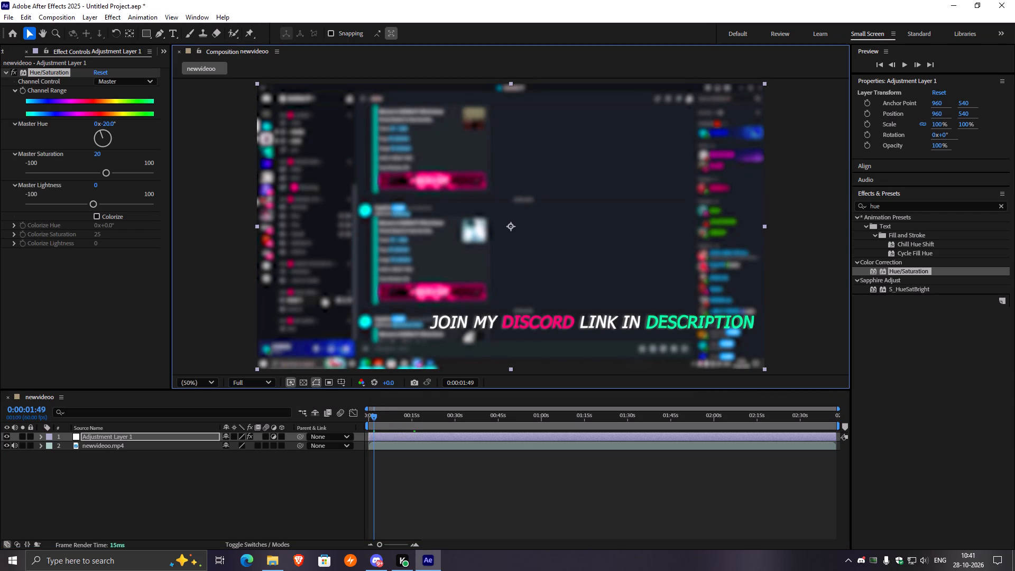
left_click_drag(376, 413, 496, 421)
left_click_drag(496, 421, 602, 430)
left_click_drag(602, 430, 669, 432)
left_click_drag(669, 432, 719, 432)
left_click_drag(672, 417, 693, 421)
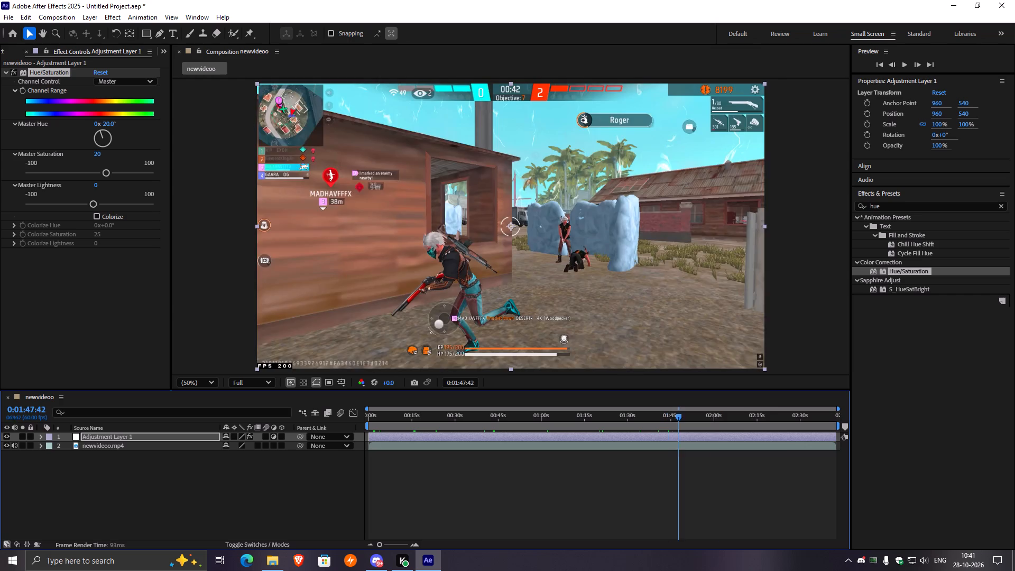
left_click_drag(693, 421, 786, 422)
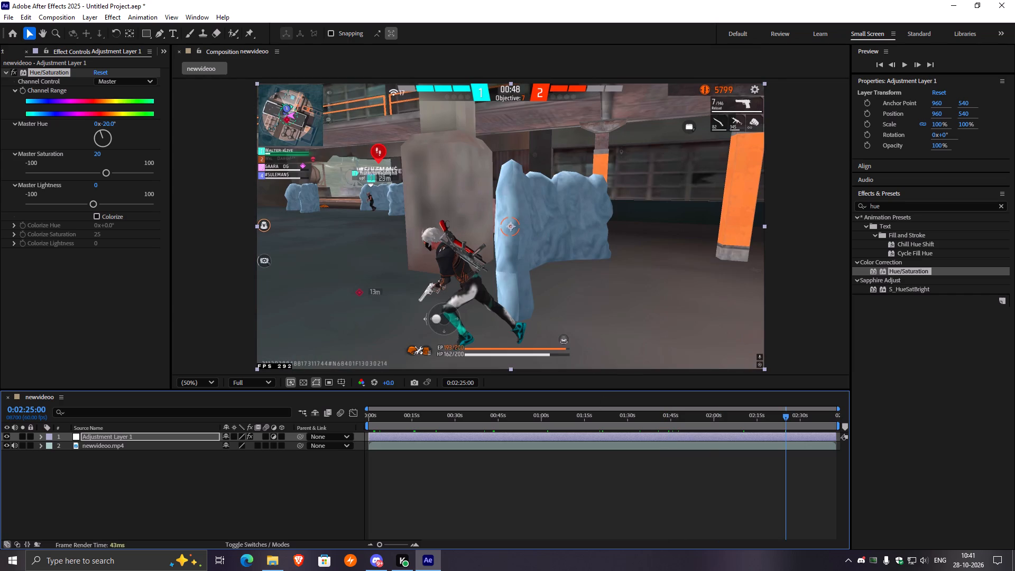
Search the effects for "s_sharpe" and apply S_Sharpen to the adjustment layer.
left_click_drag(884, 207, 837, 205)
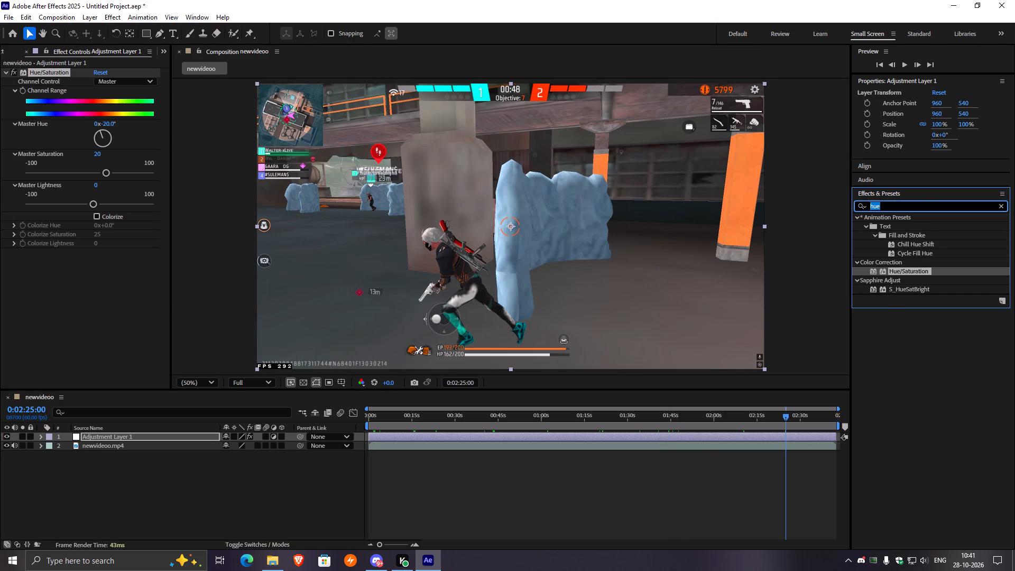
key("s")
key("shift+underscore")
type("sharpe")
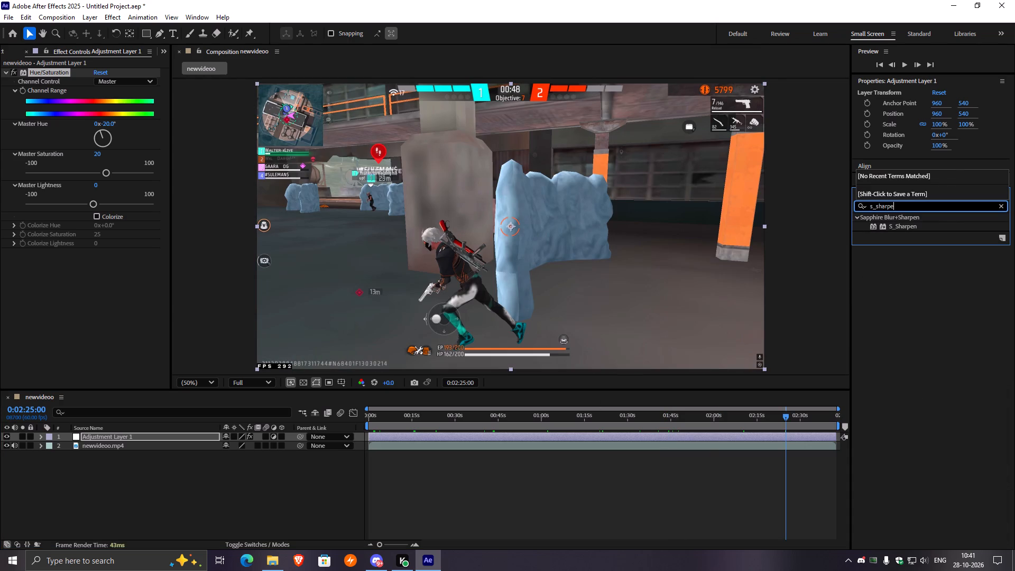
left_click_drag(903, 225, 391, 434)
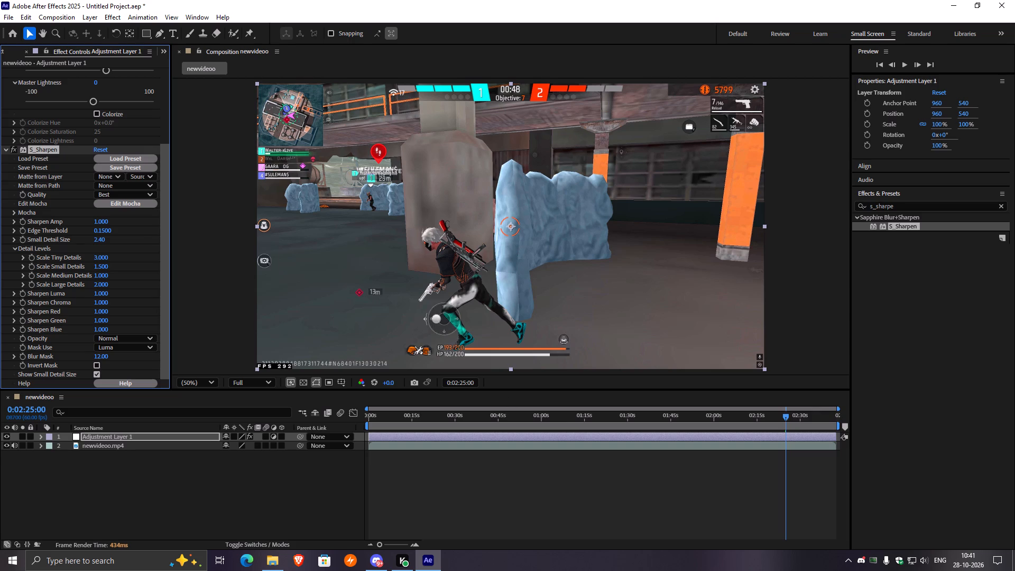
Examine the sharpened gameplay at various points across the timeline, between about 0:00:18 and the outro.
left_click_drag(784, 414, 601, 404)
left_click_drag(599, 411, 538, 418)
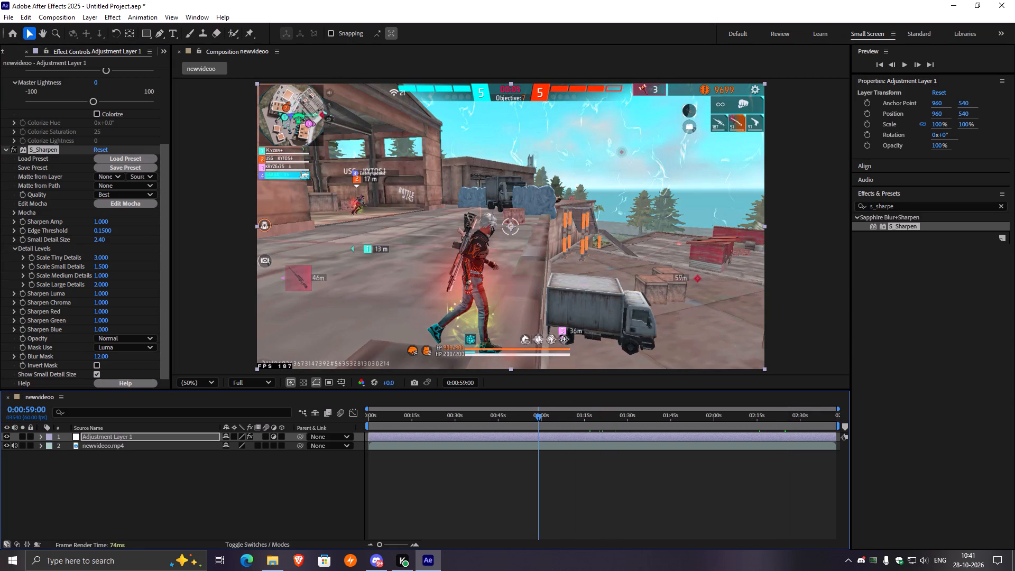
left_click_drag(541, 421, 480, 421)
left_click_drag(477, 416, 421, 415)
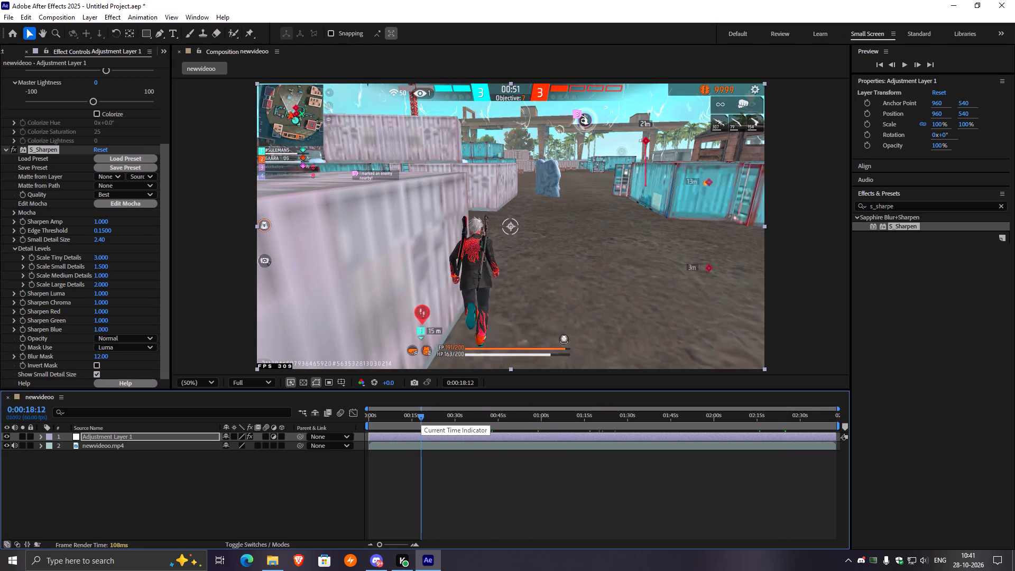
left_click_drag(417, 415, 530, 421)
left_click(660, 423)
left_click(744, 424)
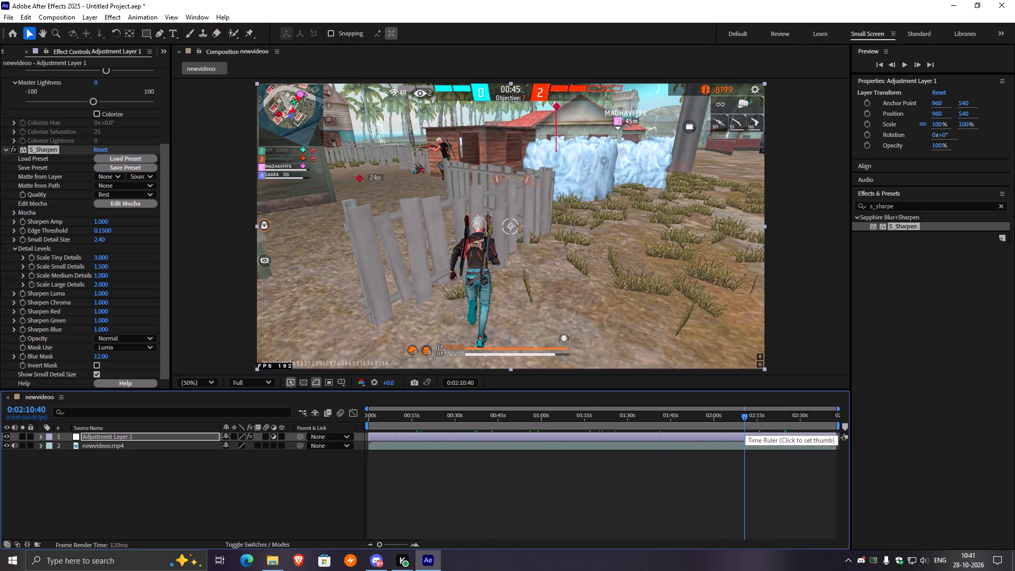
left_click(802, 419)
left_click(824, 419)
left_click(722, 418)
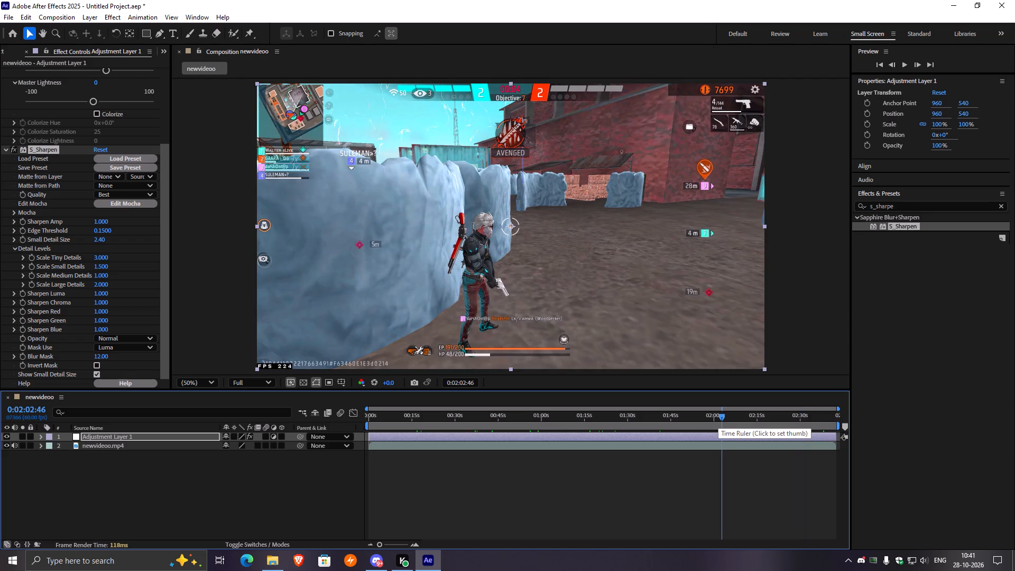
left_click(781, 412)
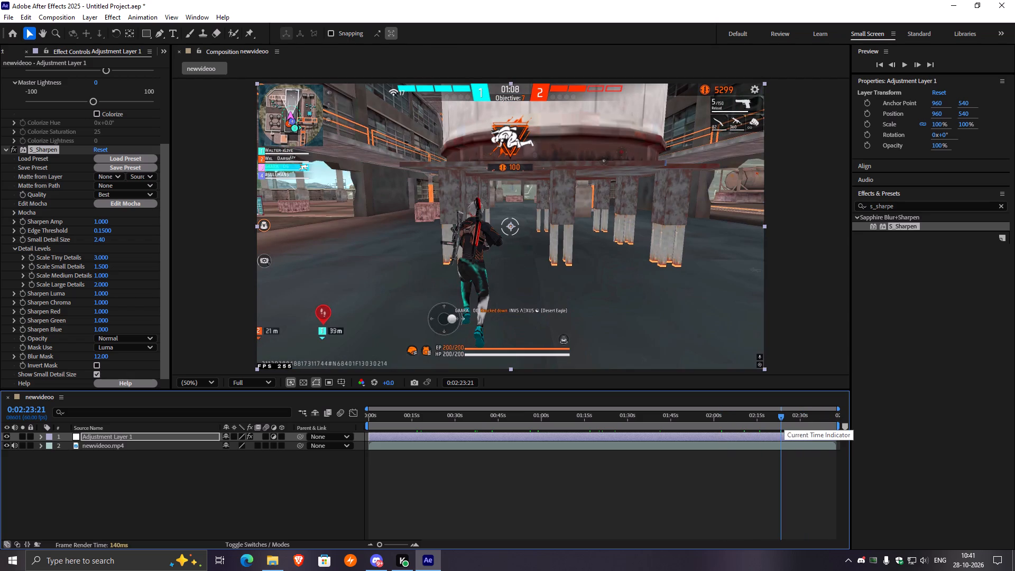
Split the adjustment layer at 0:02:34:23, in the black gap before the "Thanks For Watching" outro, and select the outro part.
left_click_drag(778, 416, 808, 425)
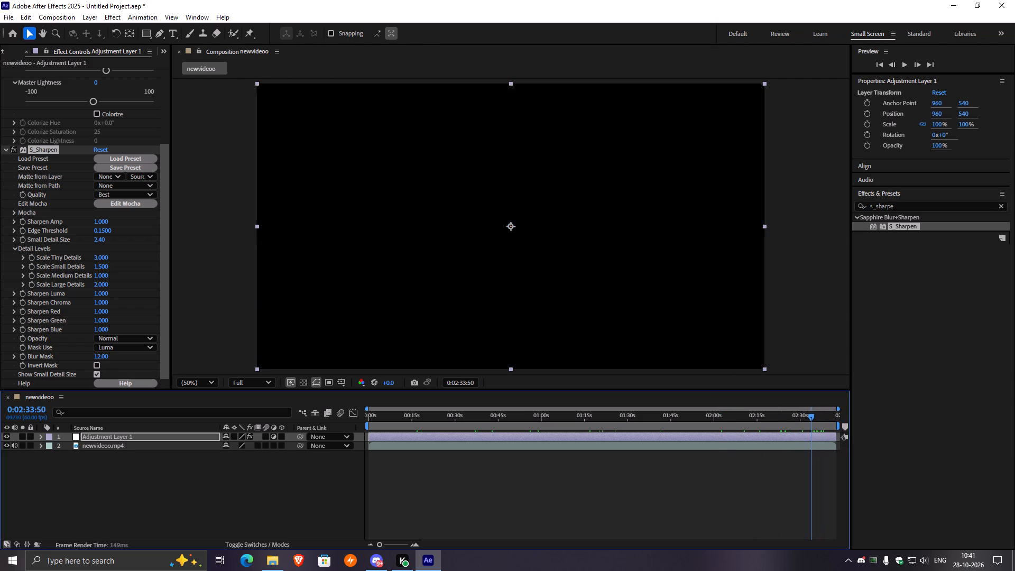
left_click_drag(808, 425, 810, 423)
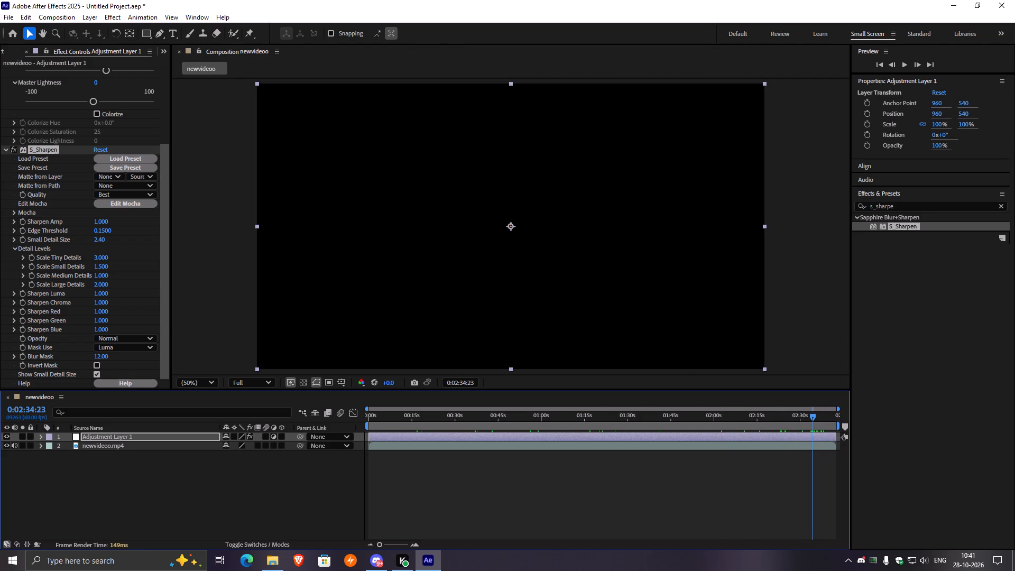
left_click(823, 423)
left_click(825, 434)
left_click(823, 437)
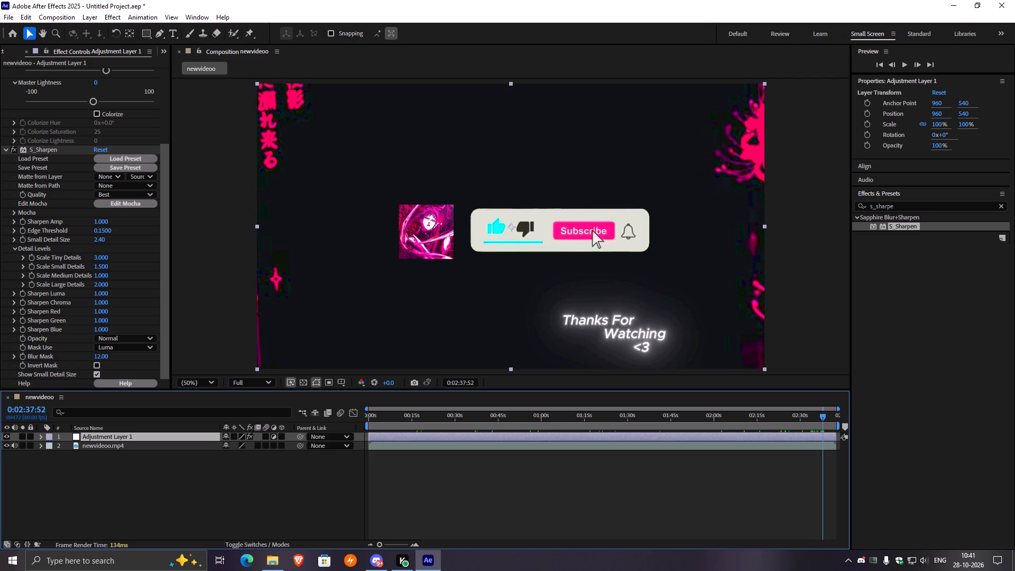
left_click_drag(823, 417, 813, 419)
left_click(808, 436)
left_click(808, 436)
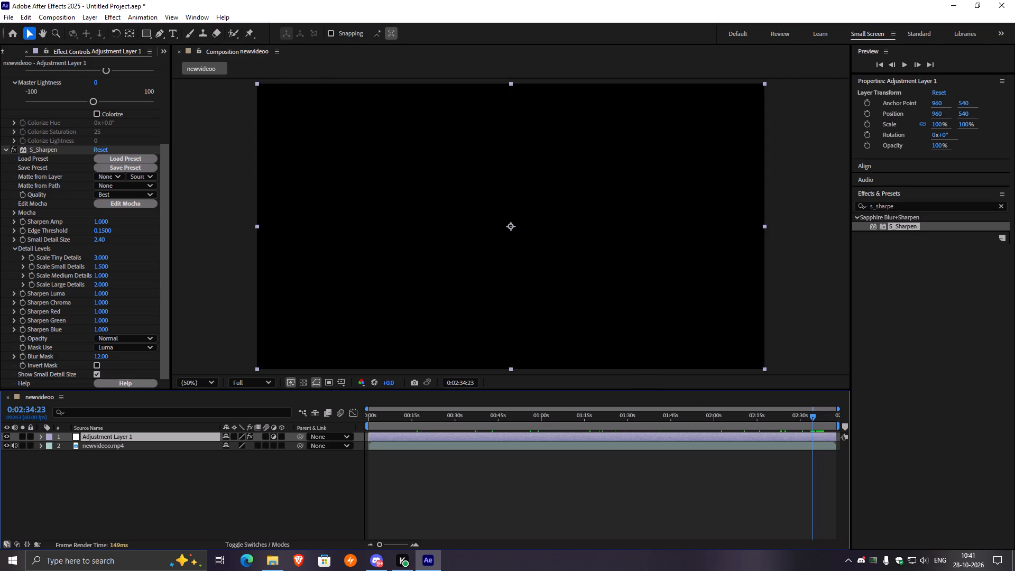
key("ctrl+k")
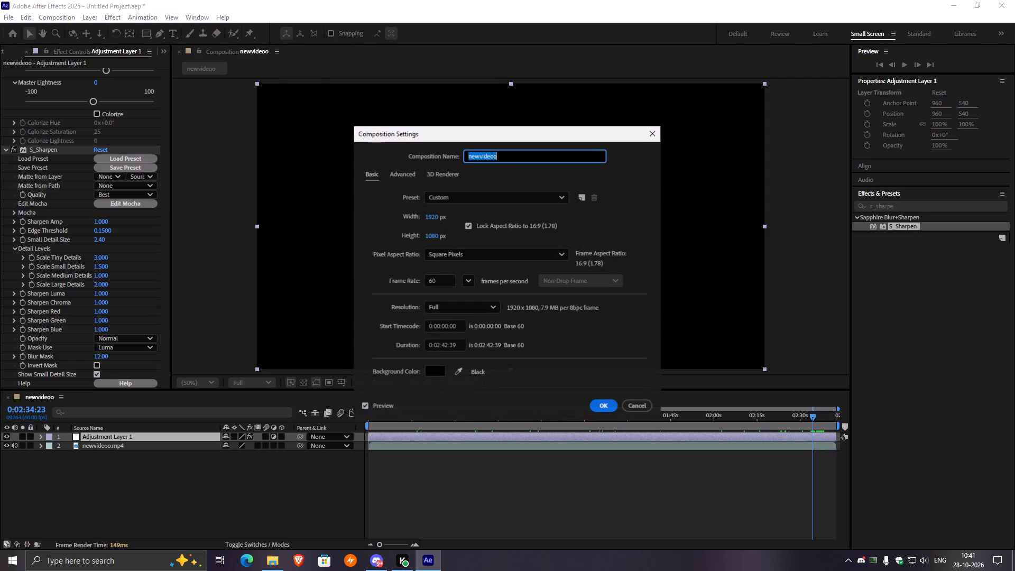
left_click(651, 134)
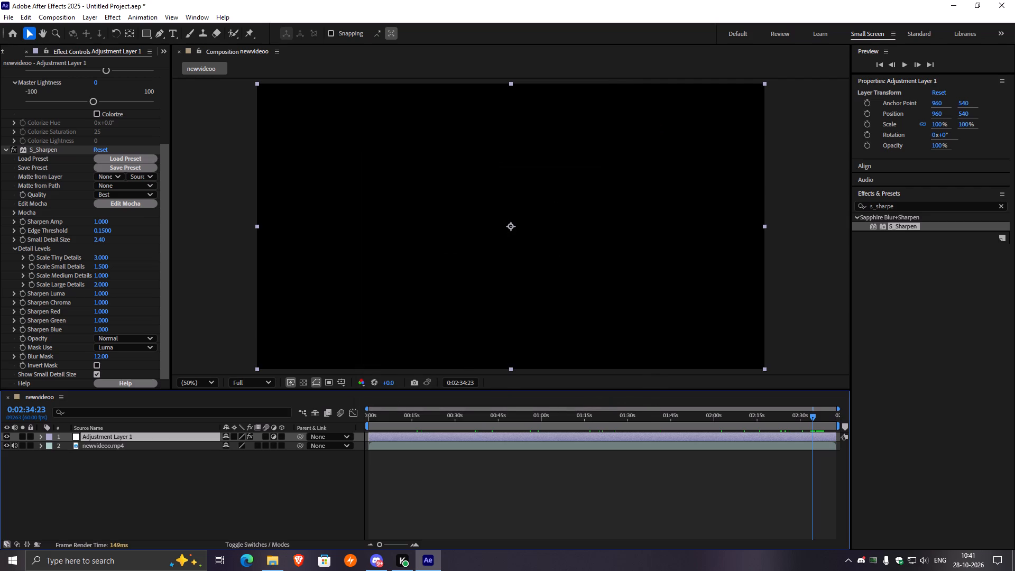
left_click(772, 436)
key("ctrl+shift+d")
left_click(818, 438)
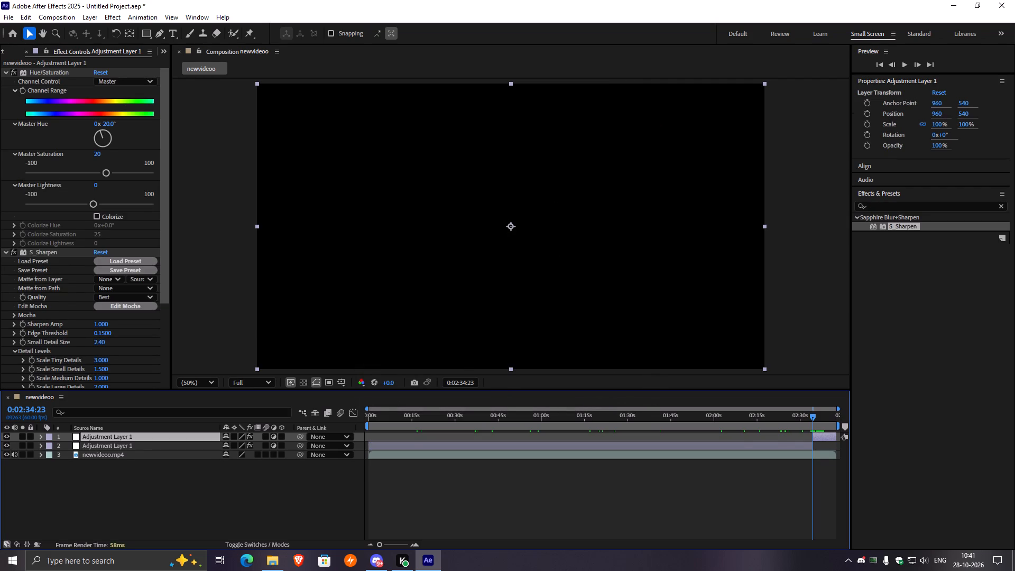
Delete the outro part of the adjustment layer and play back the end of the gameplay from about 0:02:27.
key("Delete")
left_click(814, 415)
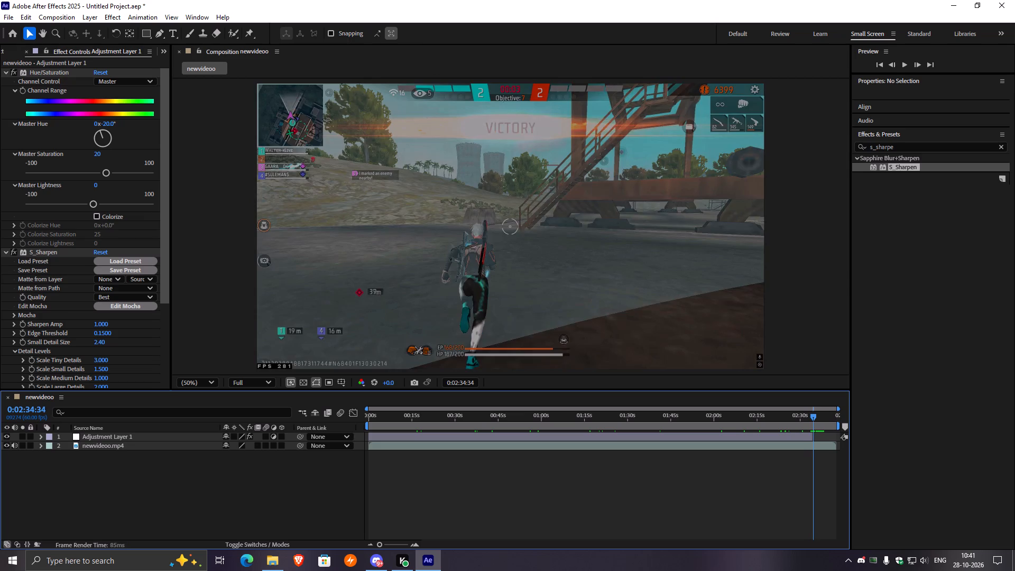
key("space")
left_click_drag(813, 416, 794, 424)
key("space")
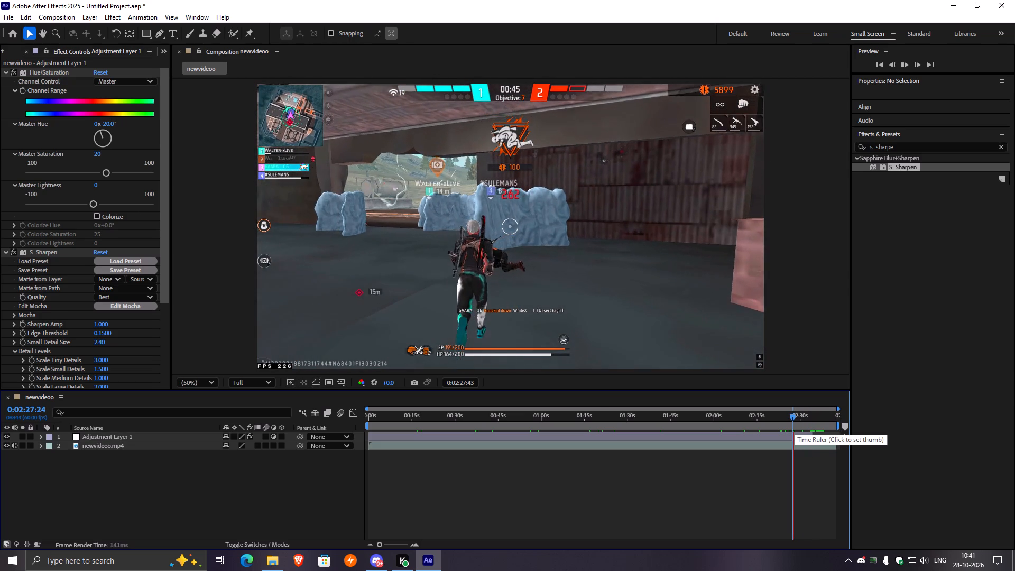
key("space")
Split the adjustment layer at 0:00:04:52, where the gameplay fades in after the intro, and delete the intro part.
left_click_drag(797, 415, 514, 416)
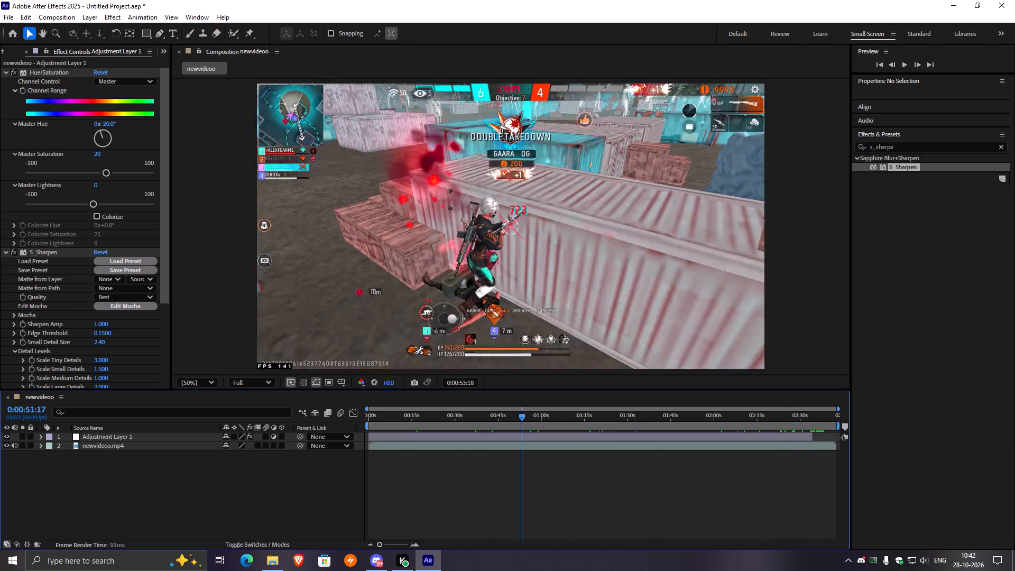
left_click_drag(514, 416, 381, 405)
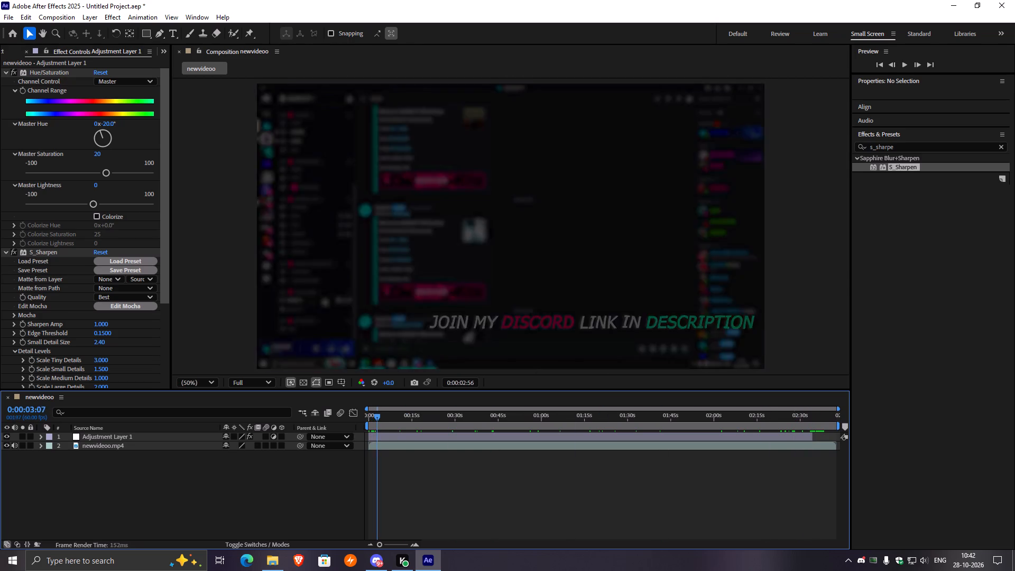
left_click_drag(381, 405, 390, 408)
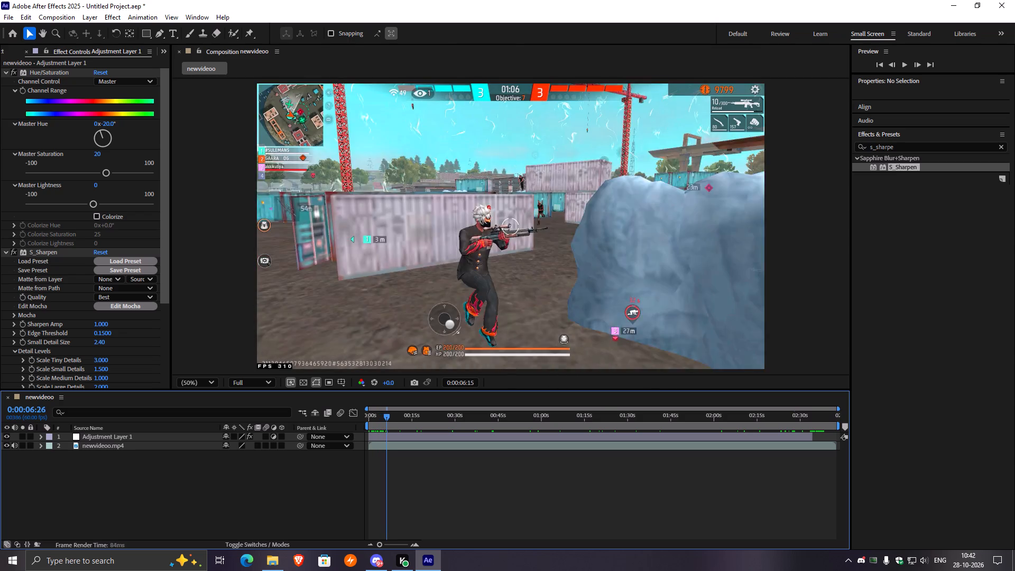
left_click_drag(390, 408, 385, 411)
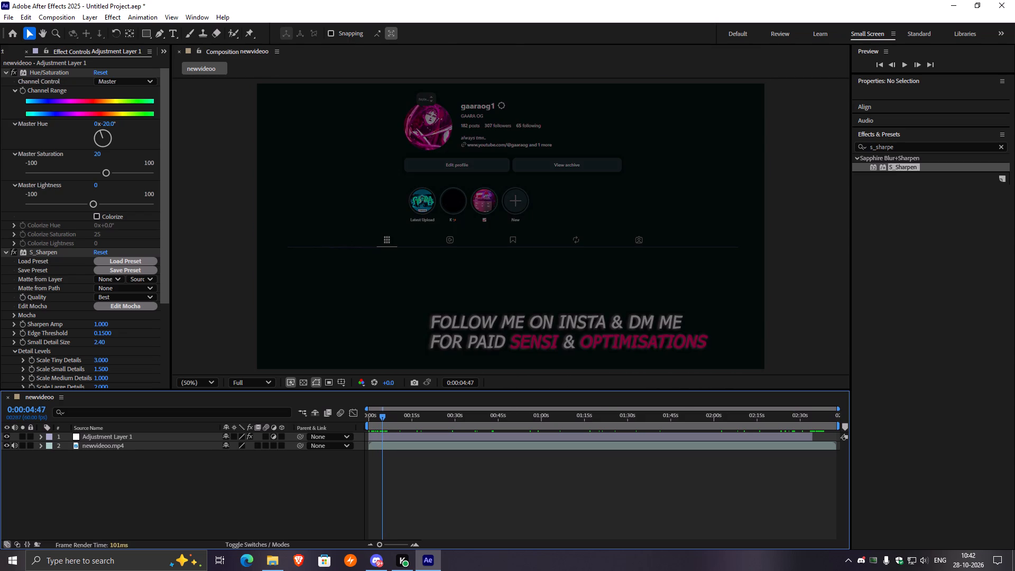
key("Right")
key("Right")
key("Right")
left_click_drag(383, 545, 405, 544)
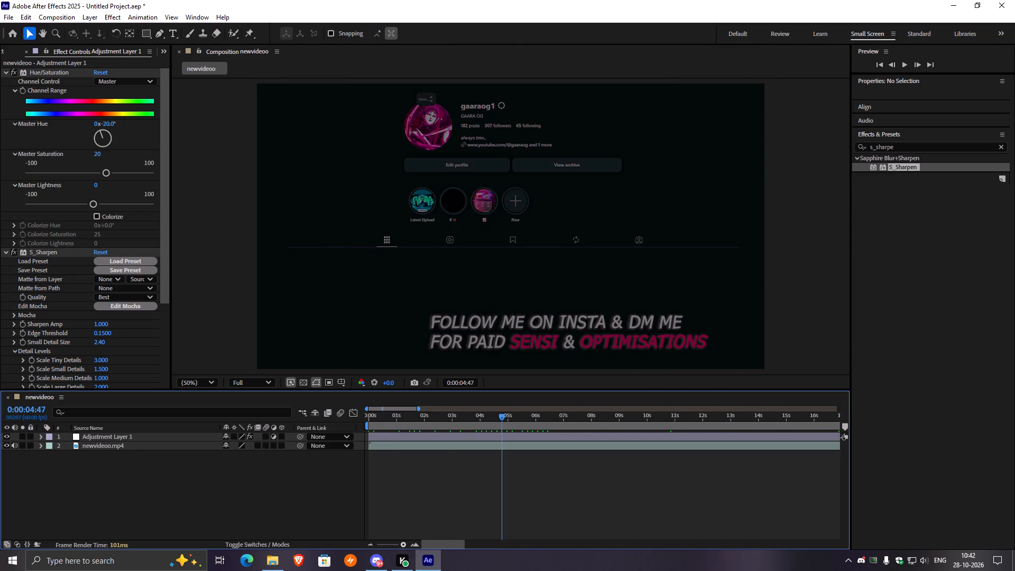
left_click_drag(405, 544, 405, 544)
left_click(528, 416)
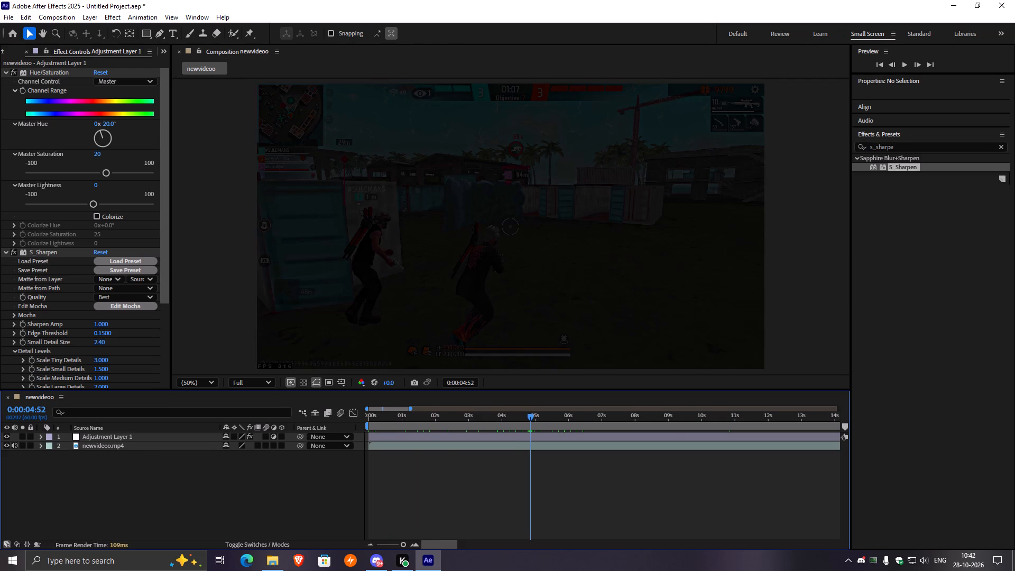
left_click(524, 436)
key("ctrl+shift+d")
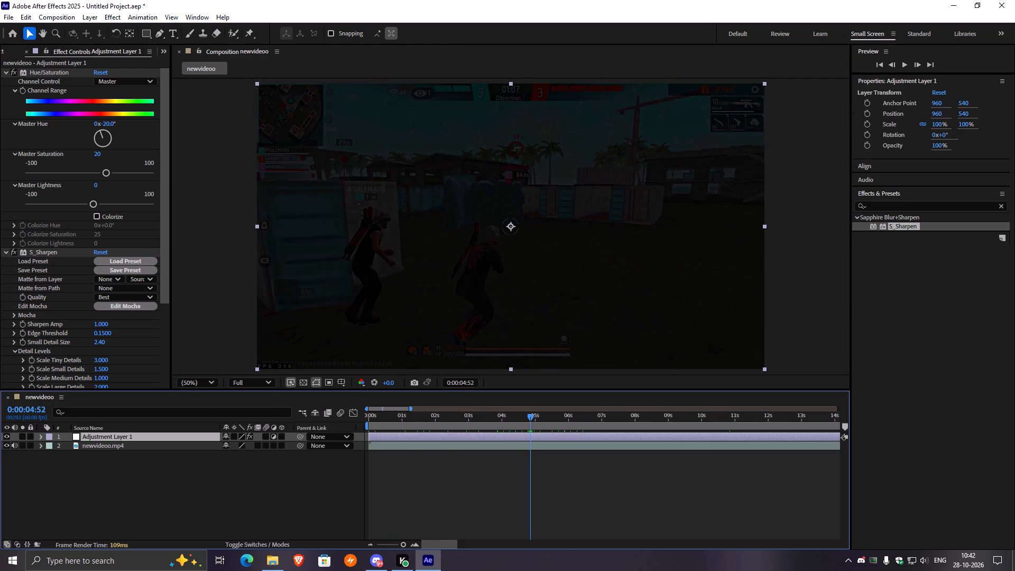
left_click(486, 445)
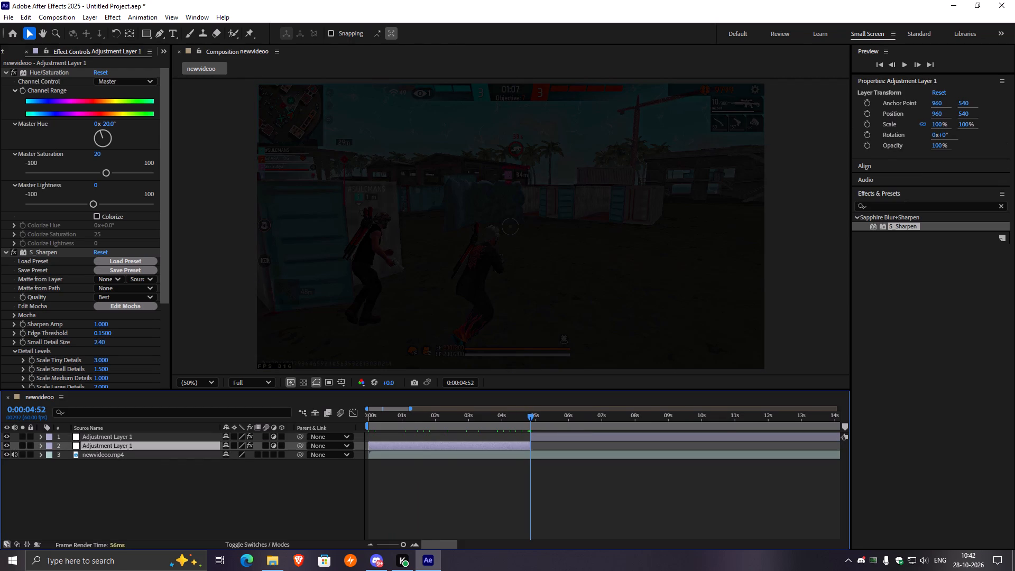
key("Delete")
Play back the composition from the start, through the intro and into the first graded gameplay.
left_click_drag(532, 415, 339, 428)
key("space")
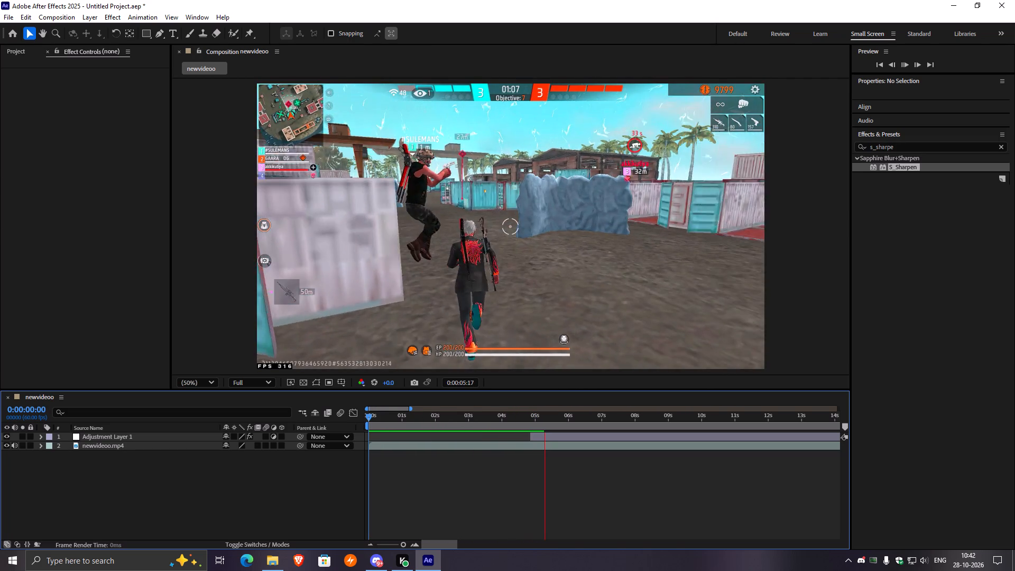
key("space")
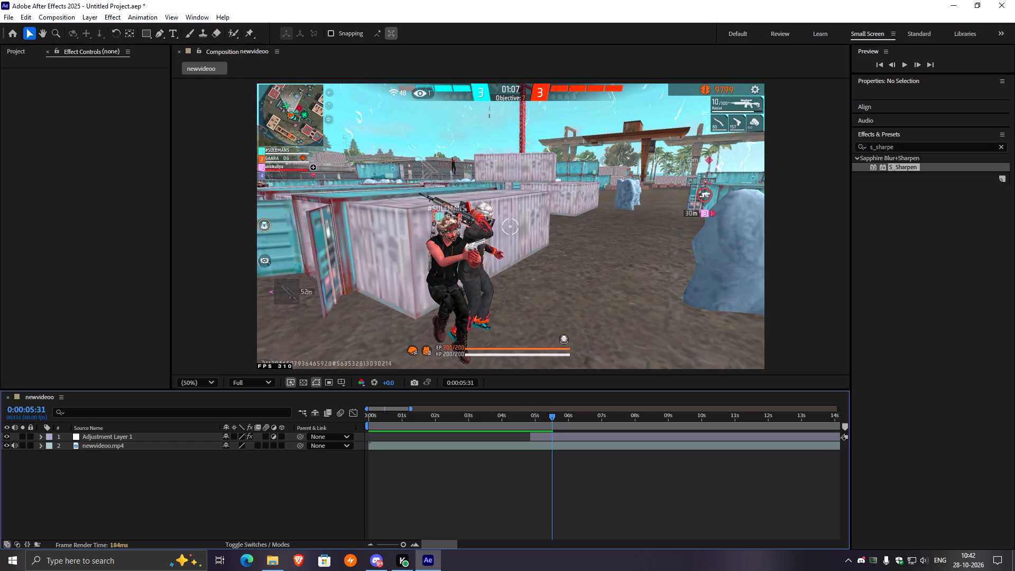
Select the adjustment layer with the gameplay frame at 0:00:05:19 shown, and review its S_Sharpen settings.
left_click_drag(553, 412, 546, 414)
left_click(556, 437)
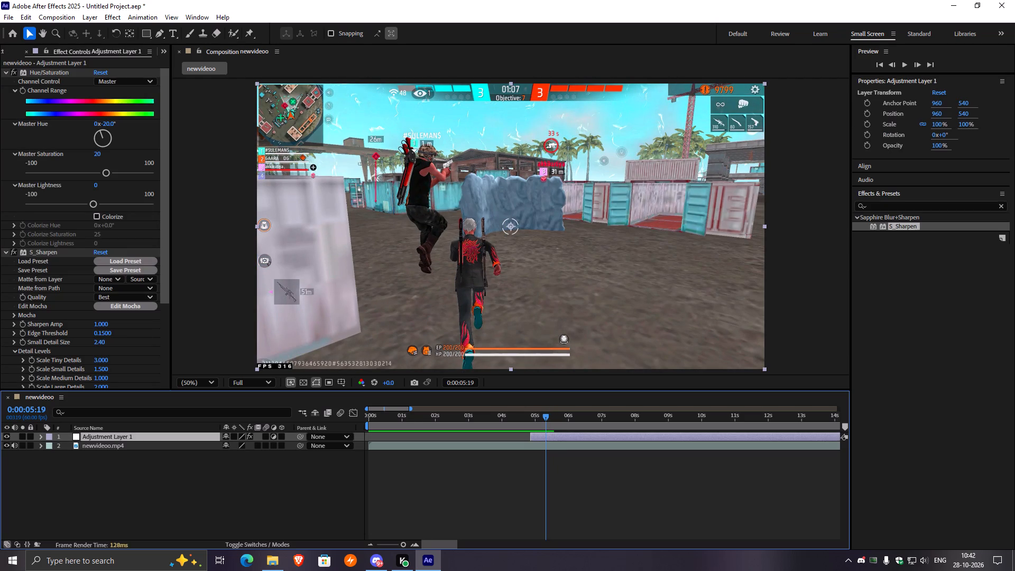
scroll(149, 350, "down", 4)
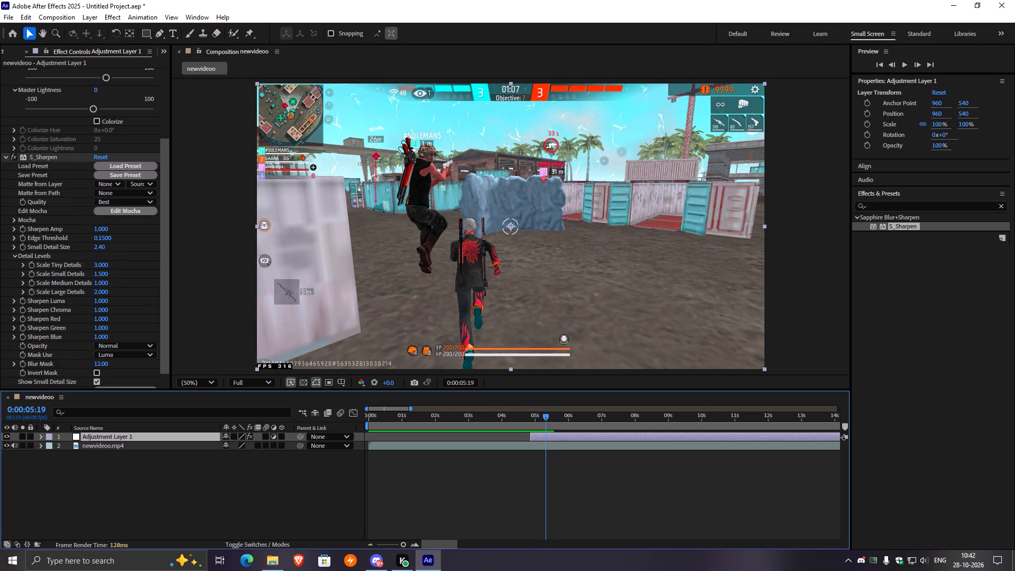
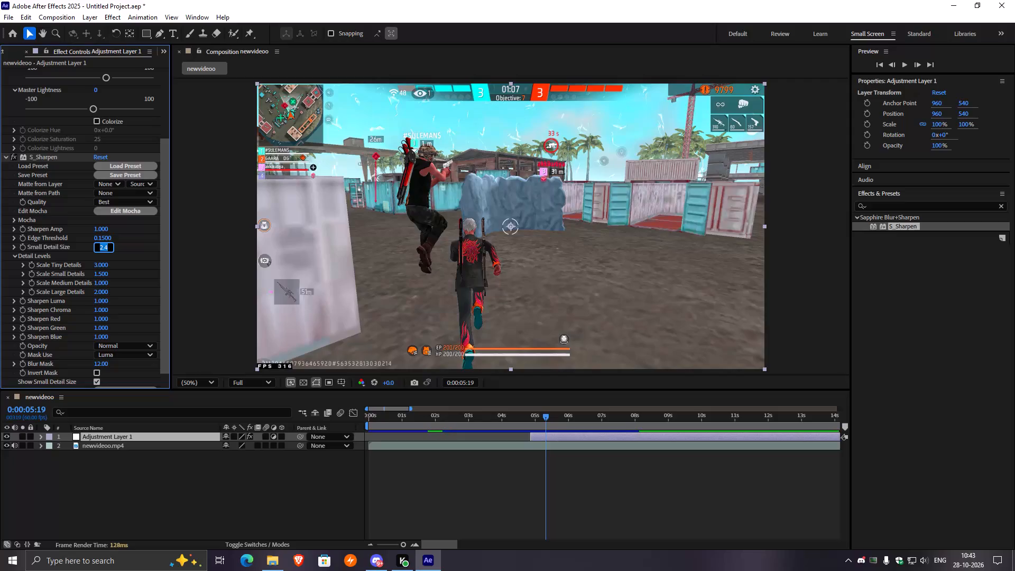
Set the Small Detail Size of S_Sharpen on Adjustment Layer 1 to 2.
key("BackSpace")
key("2")
key("Return")
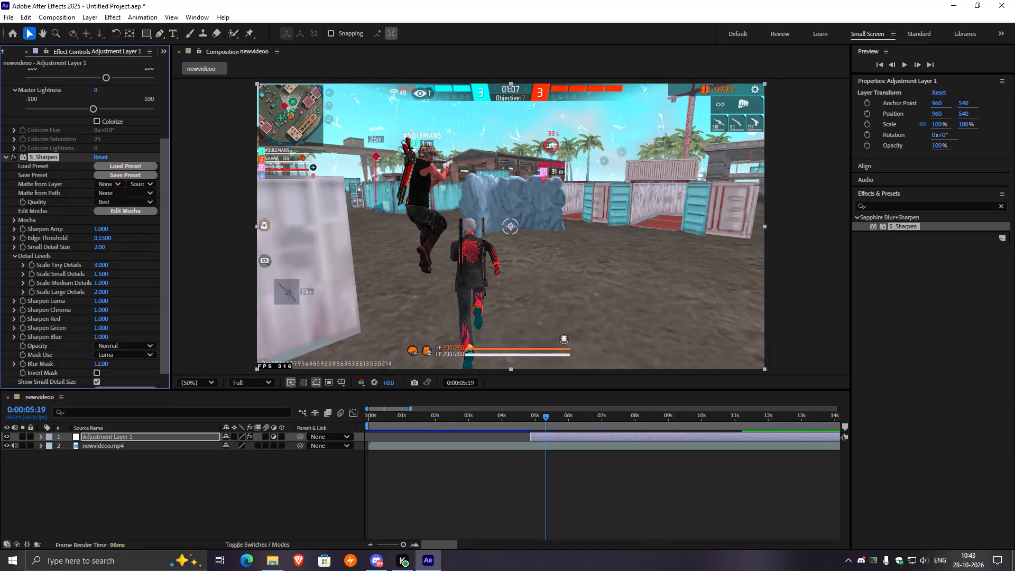
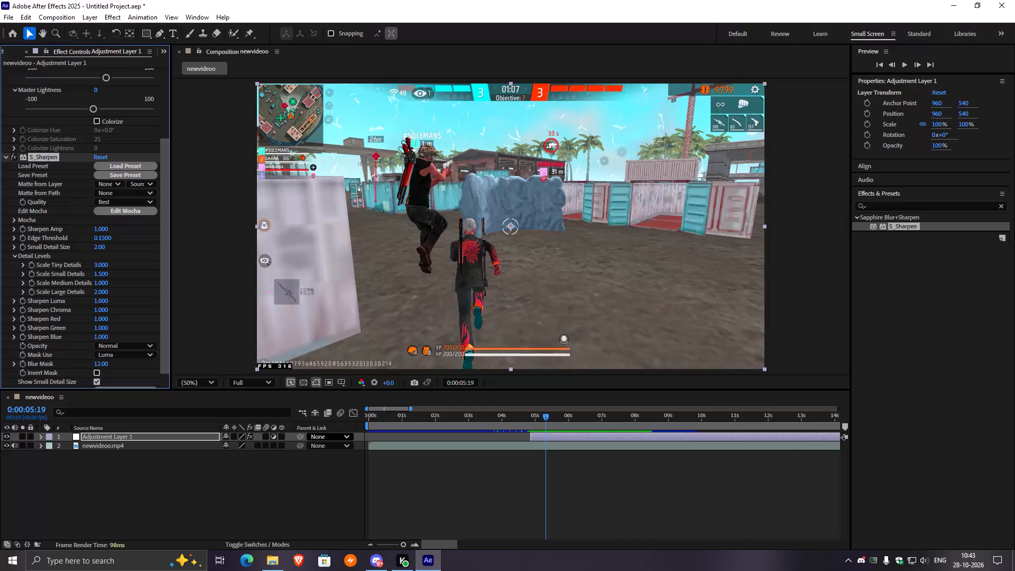
Compare the gameplay frame with S_Sharpen switched on and off, both fitted to the view and at 200% magnification.
left_click(15, 255)
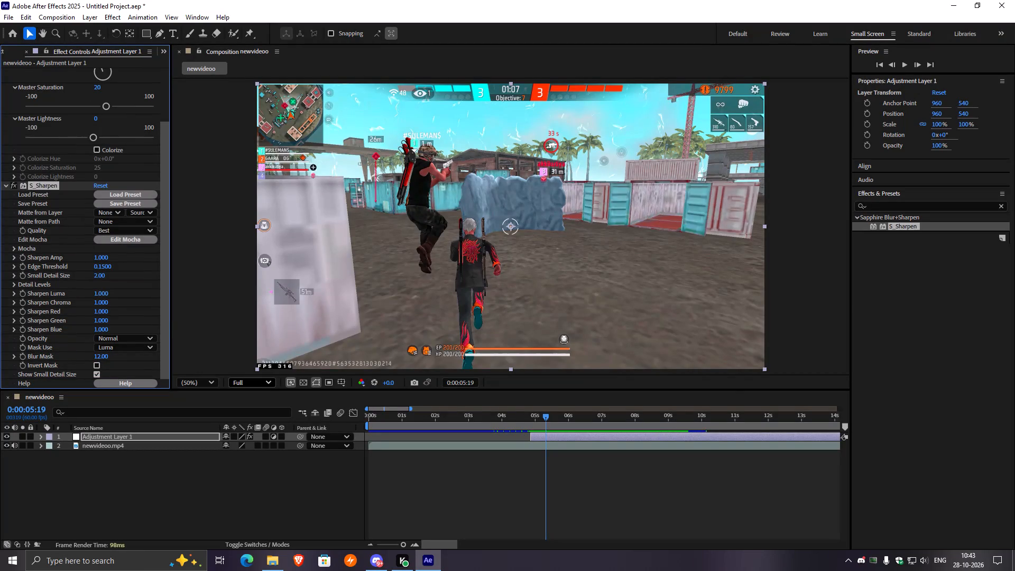
left_click(14, 283)
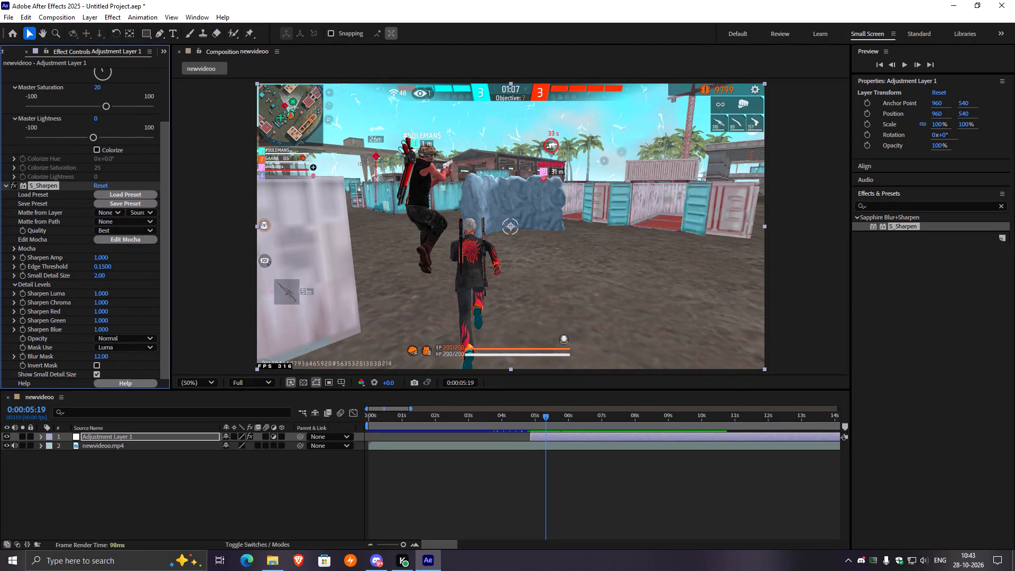
left_click(14, 283)
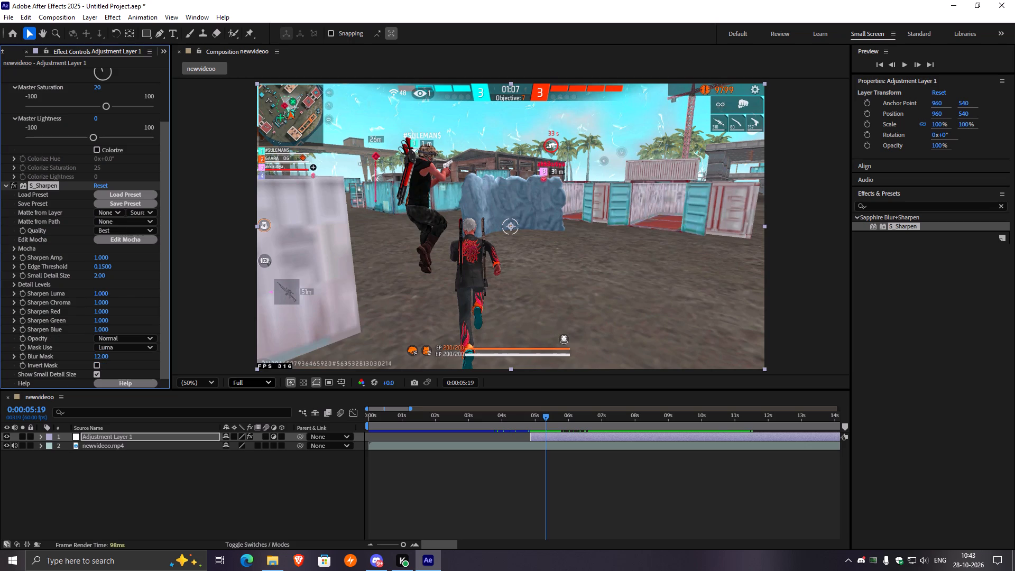
left_click(12, 187)
left_click(12, 187)
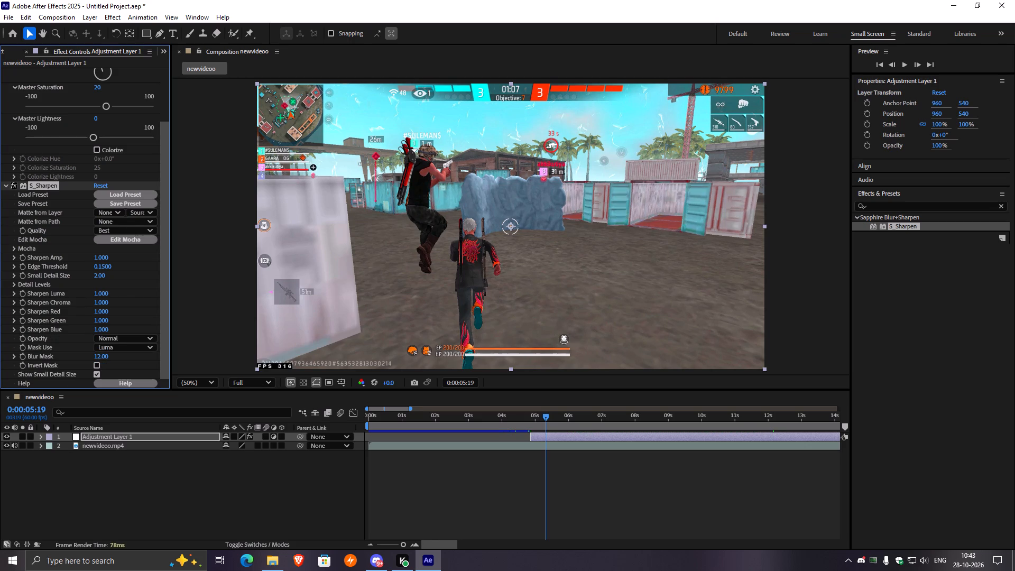
left_click(12, 187)
left_click(12, 187)
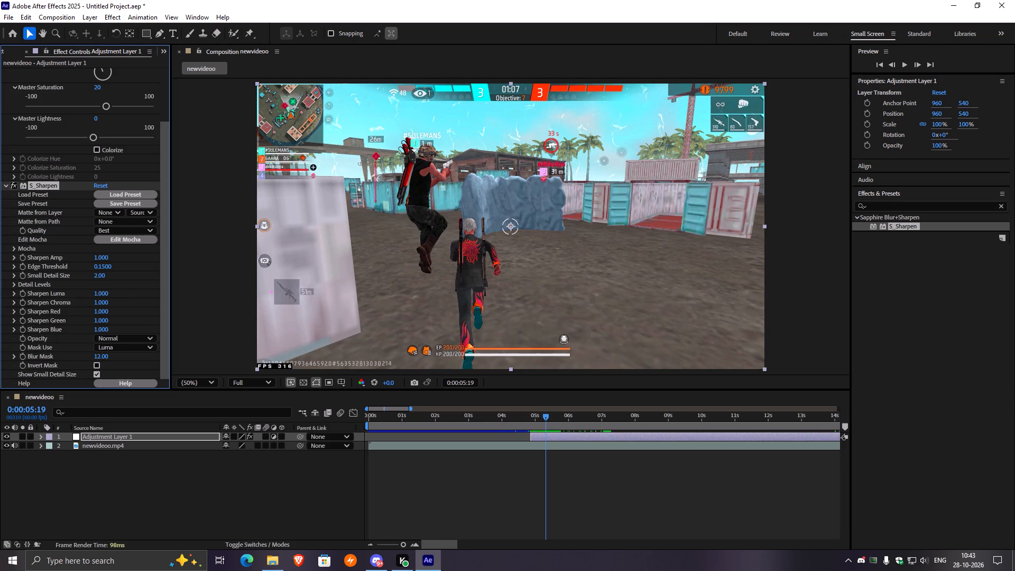
left_click(12, 187)
scroll(462, 266, "up", 2)
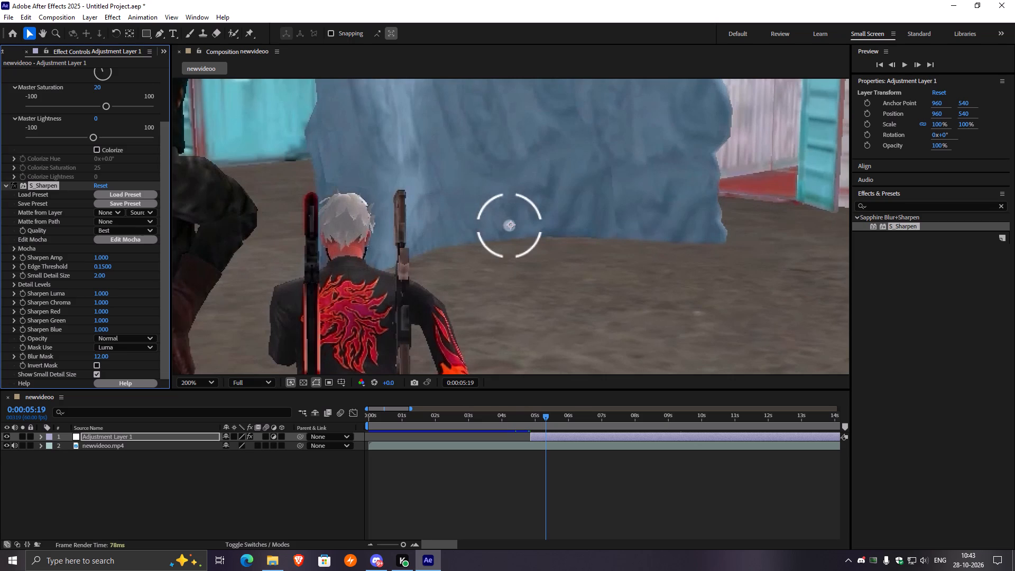
left_click(13, 186)
left_click(13, 186)
left_click(13, 186)
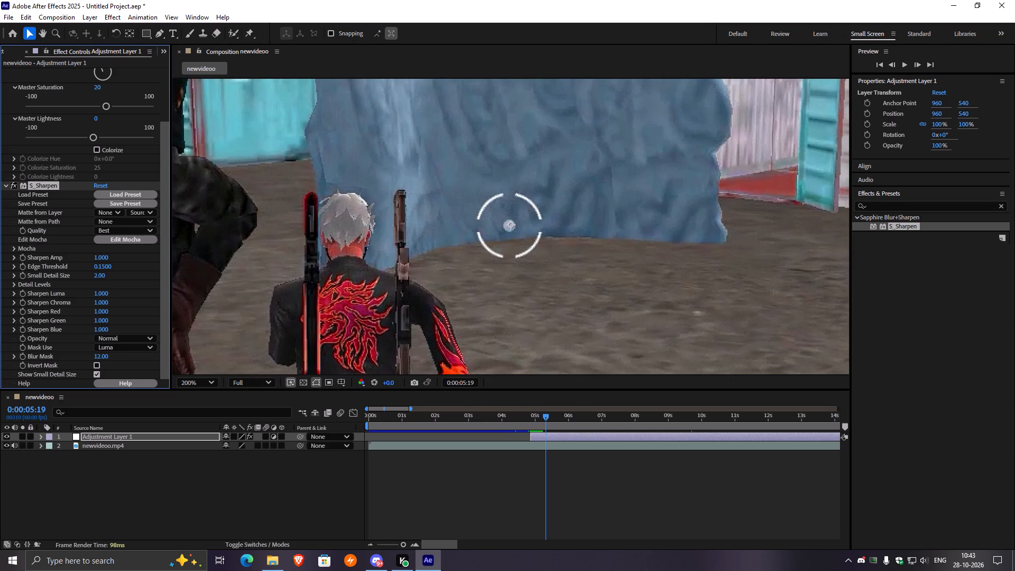
left_click(13, 186)
left_click(13, 186)
scroll(483, 277, "down", 5)
scroll(483, 277, "up", 1)
left_click(208, 381)
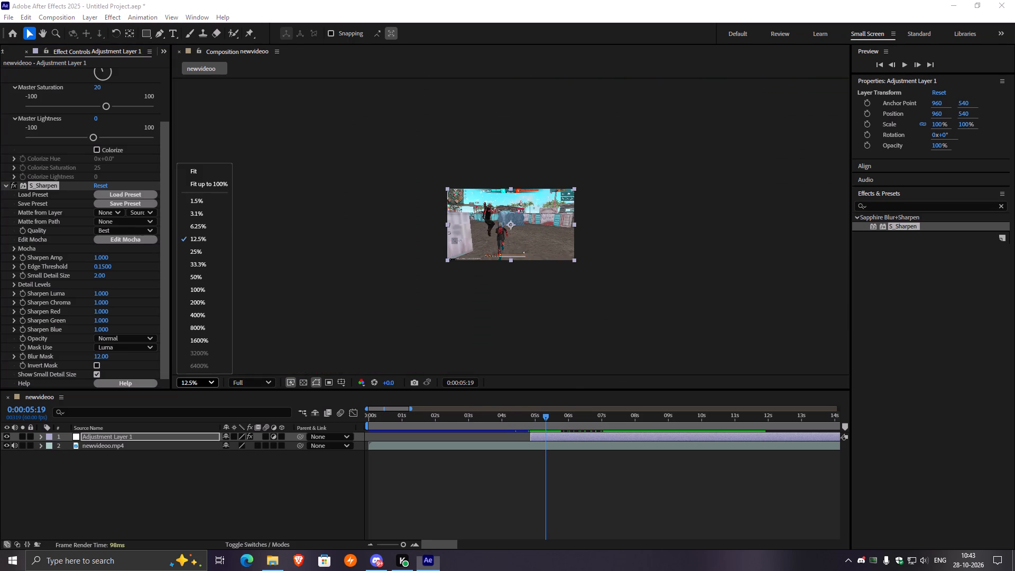
left_click(197, 173)
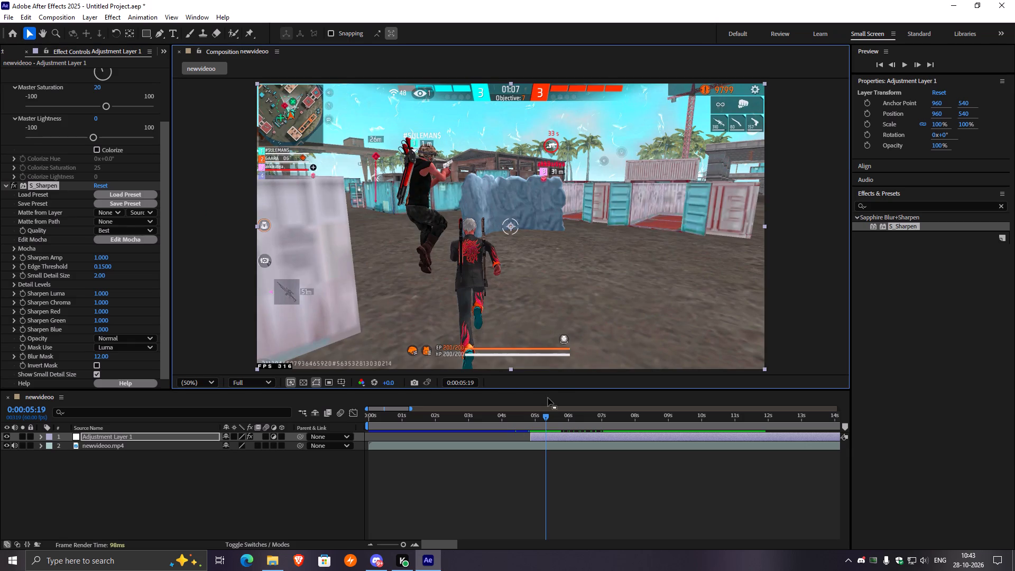
Play back the composition from just before Adjustment Layer 1 starts, with the preview enlarged, and examine paused frames for sharpening quality.
left_click_drag(555, 389, 586, 302)
left_click_drag(548, 328, 538, 329)
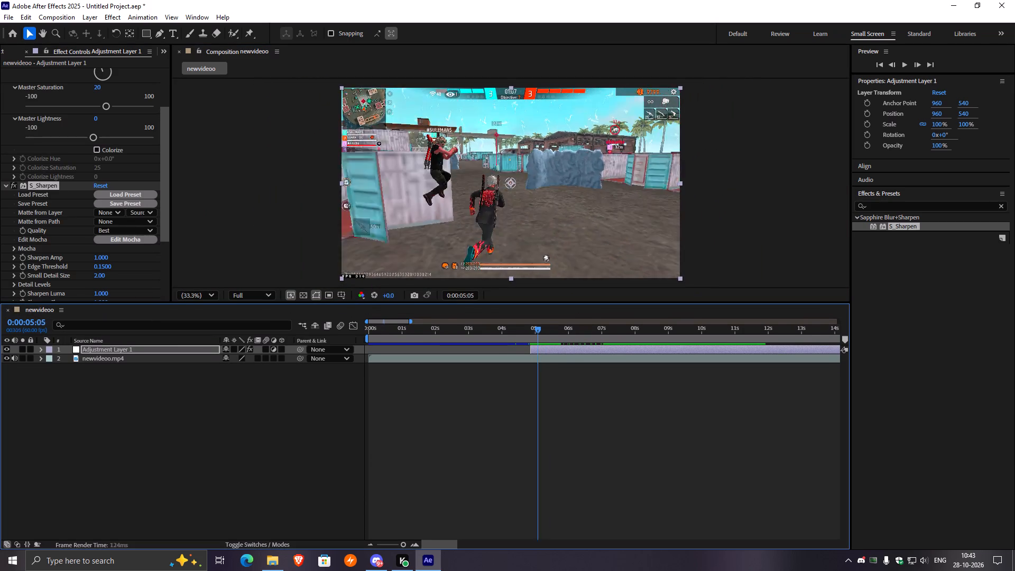
left_click_drag(538, 329, 532, 329)
key("space")
left_click_drag(532, 329, 515, 336)
key("space")
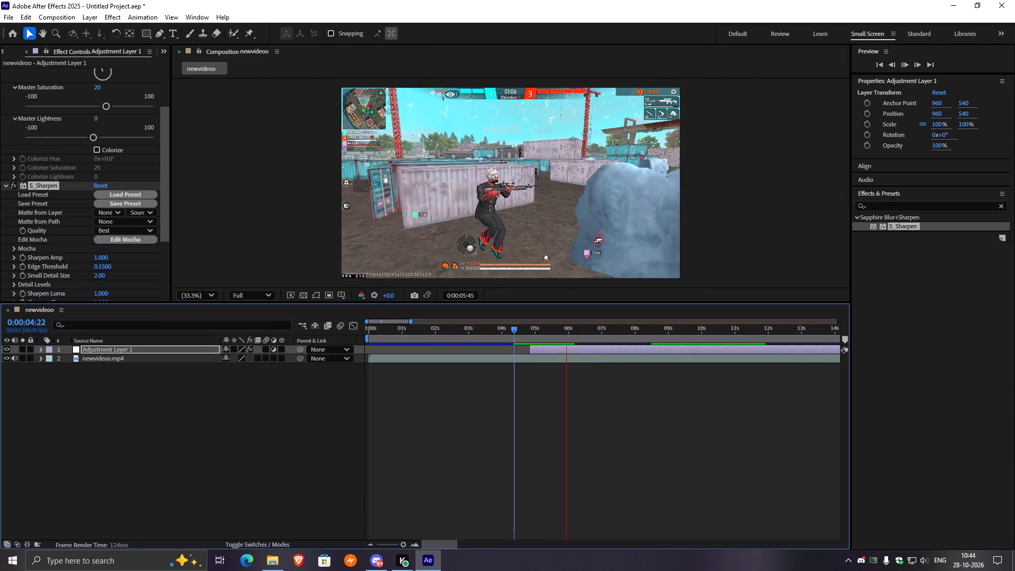
type("`")
key("space")
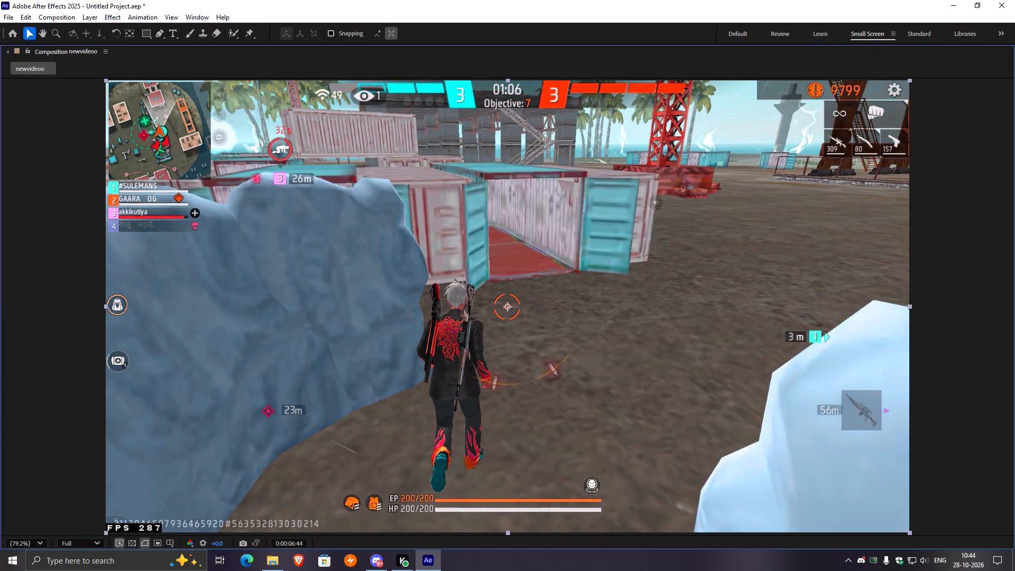
key("space")
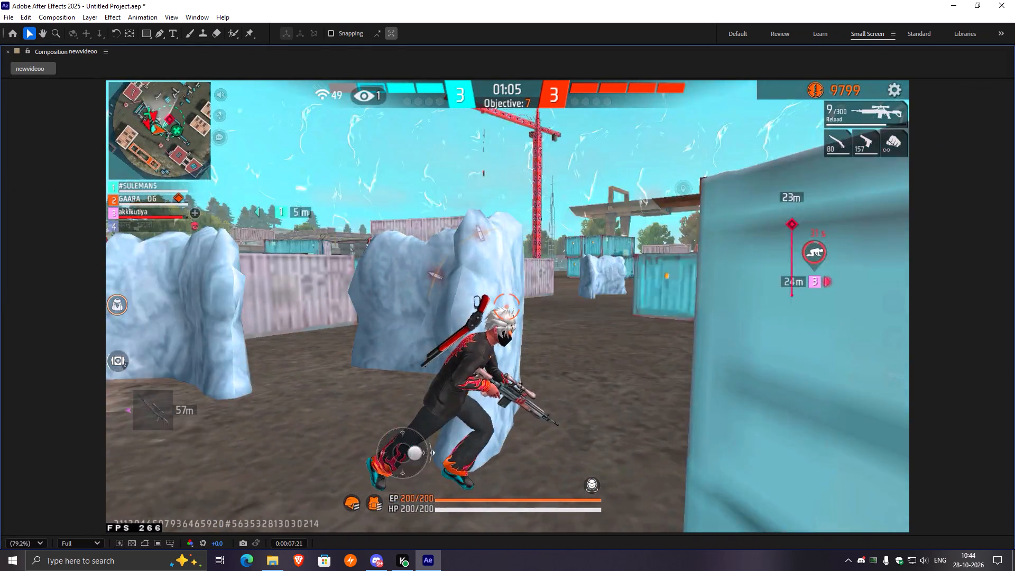
key("space")
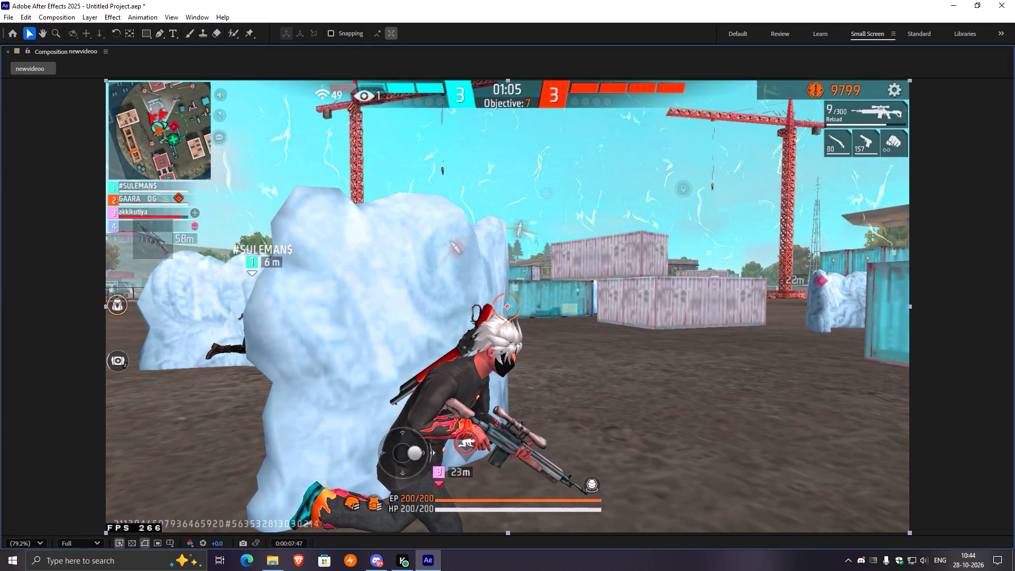
key("space")
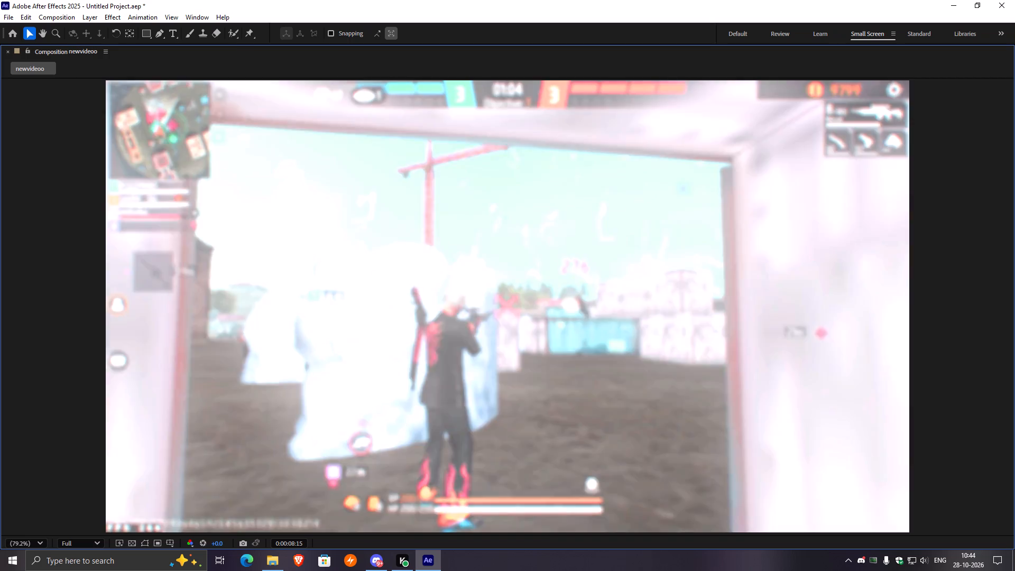
key("space")
key("space")
key("space")
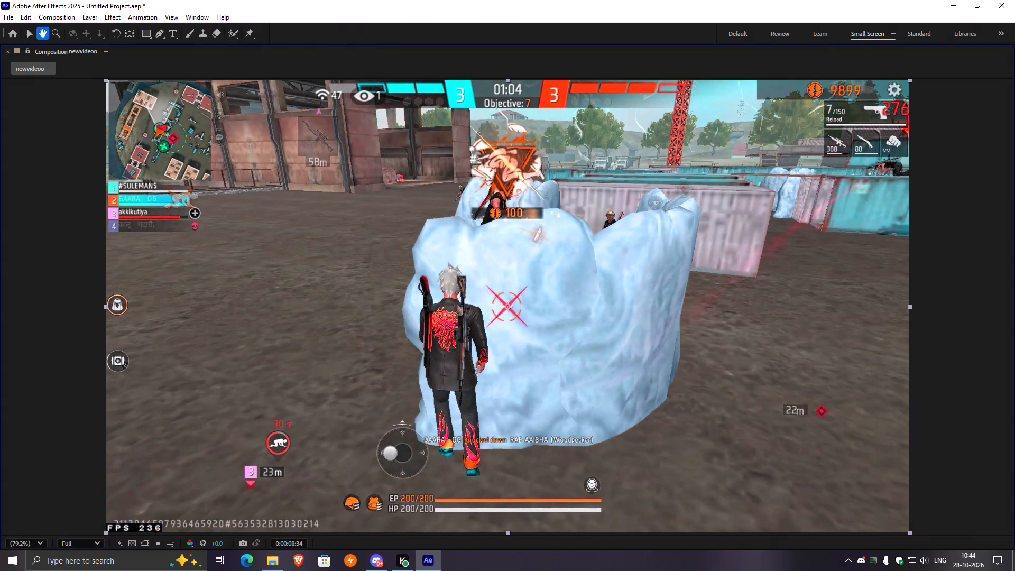
key("space")
key("space")
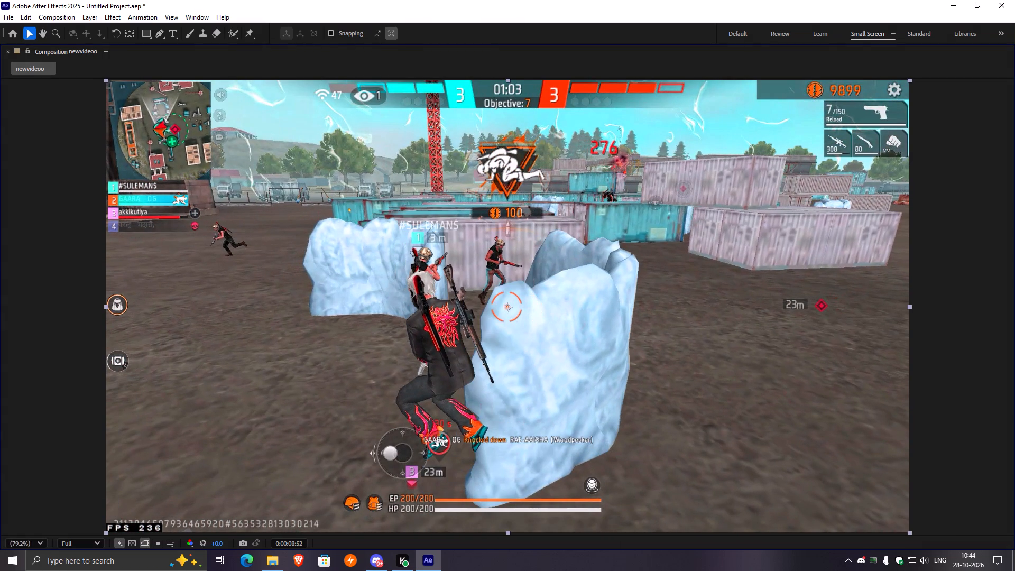
key("grave")
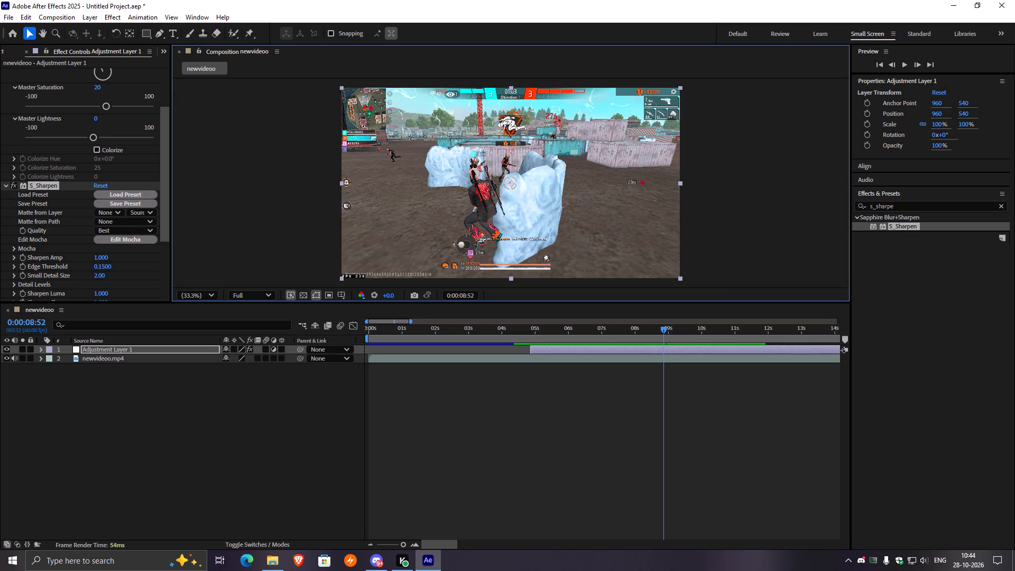
Examine the frames around the end of Adjustment Layer 1 across the full timeline and return the playhead to the start.
left_click_drag(661, 327, 354, 448)
left_click_drag(402, 544, 388, 550)
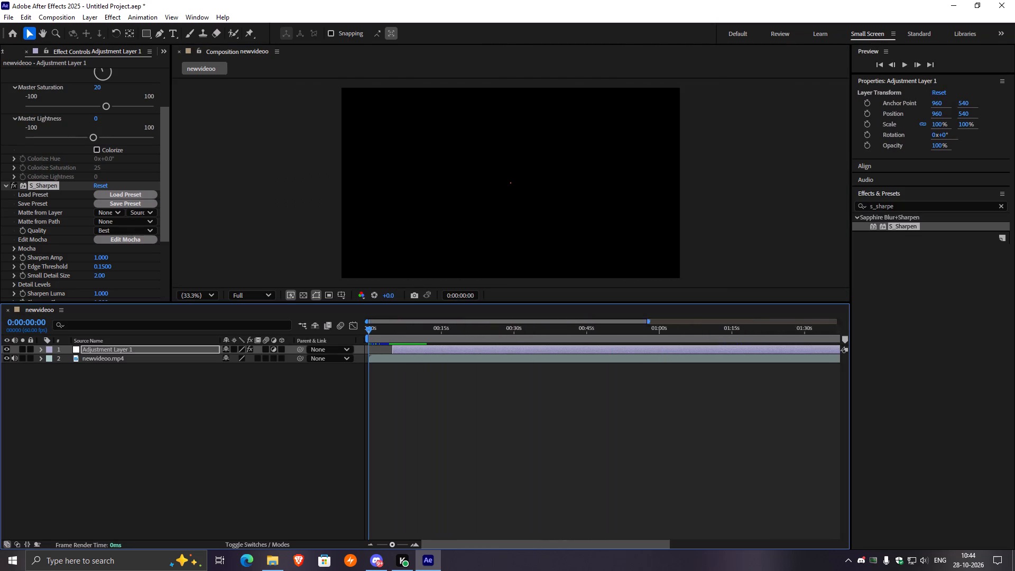
left_click_drag(388, 550, 358, 557)
double_click(814, 323)
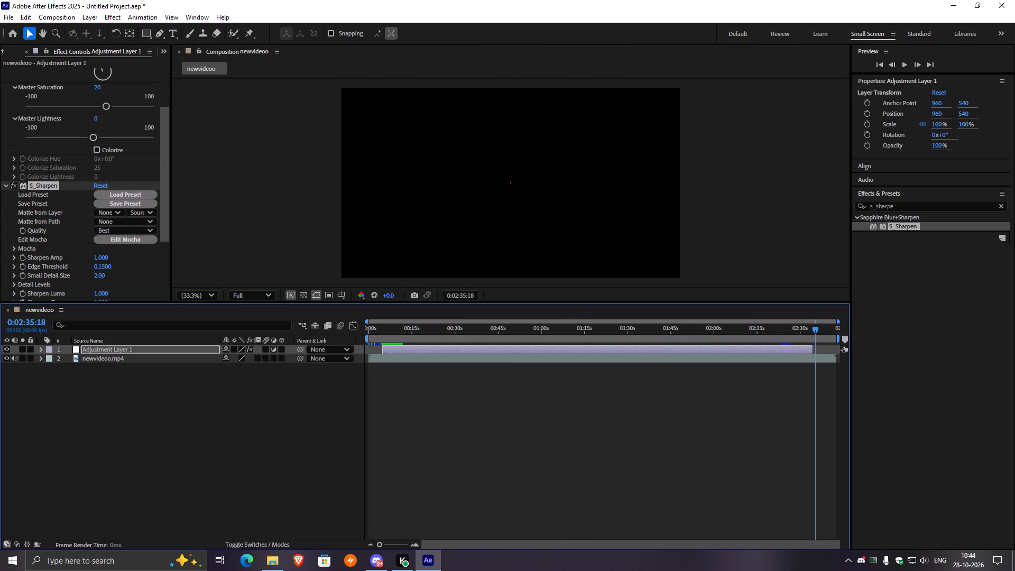
left_click_drag(814, 327, 809, 335)
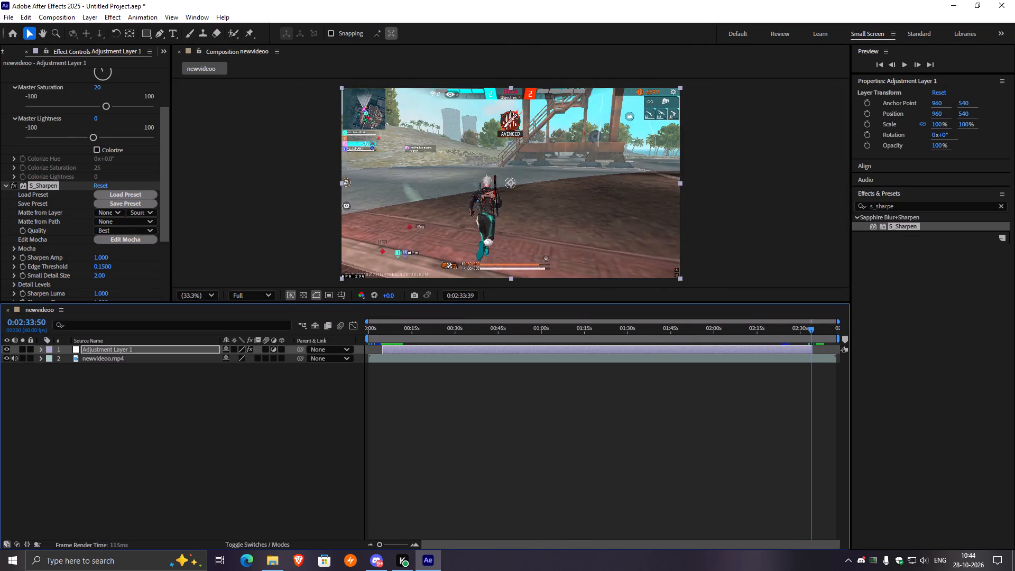
left_click_drag(809, 335, 262, 338)
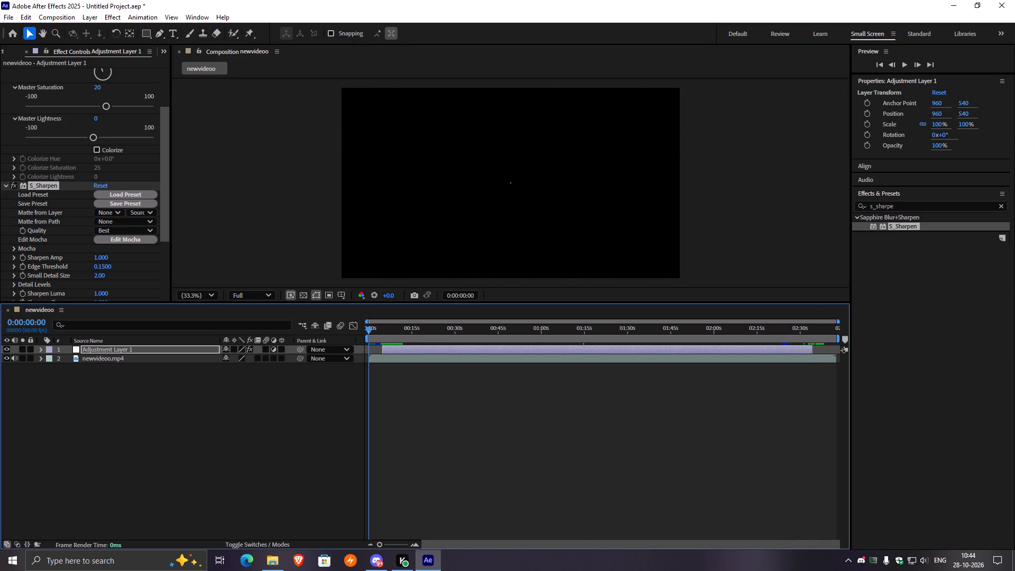
Set the composition preview resolution to Quarter.
key("space")
left_click(252, 297)
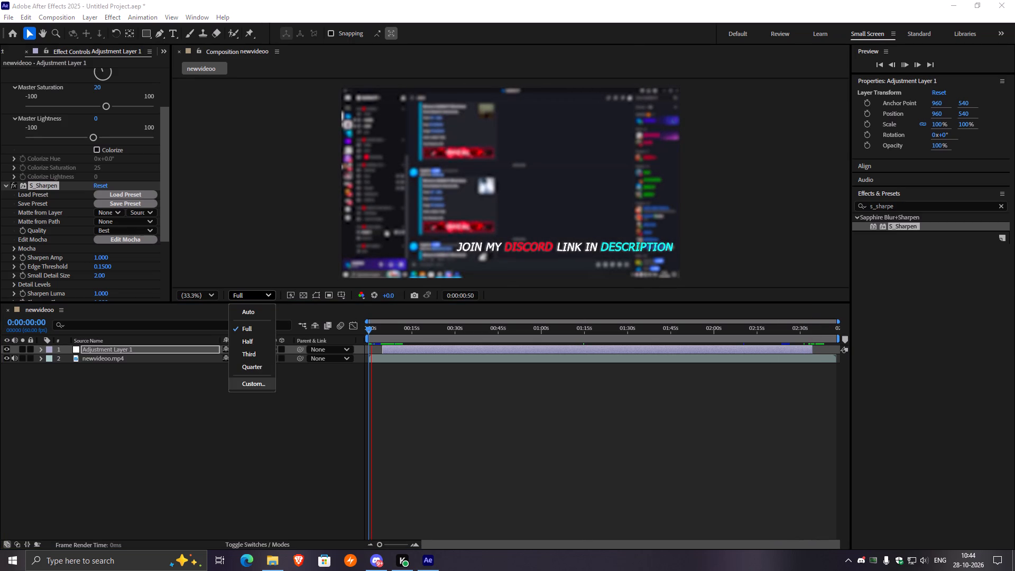
left_click_drag(256, 379, 252, 367)
Play back the sharpened gameplay from about 37 seconds onward, pausing at intervals to examine the result.
left_click(460, 321)
left_click(473, 321)
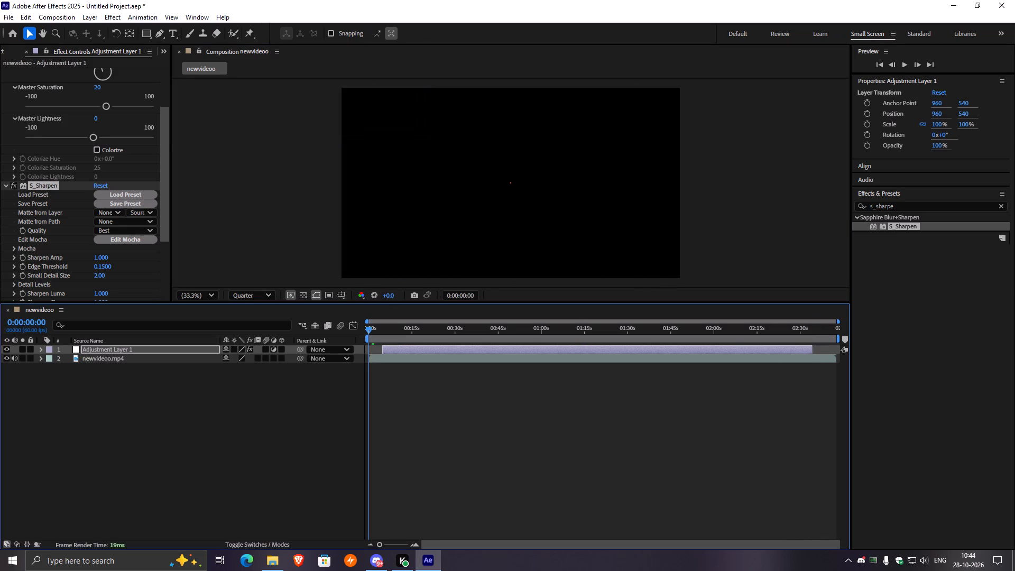
left_click(477, 328)
key("space")
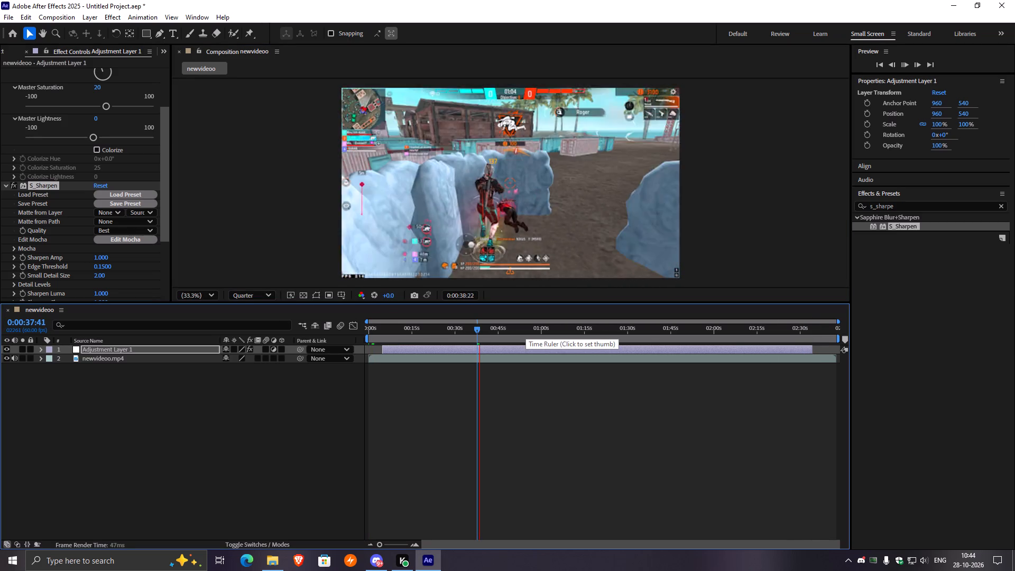
key("space")
key("space")
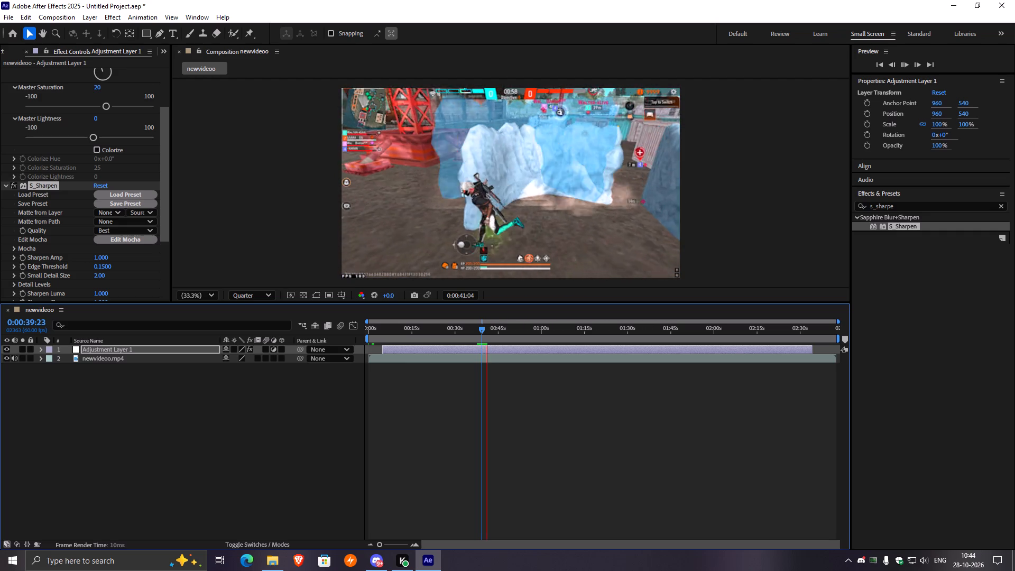
key("space")
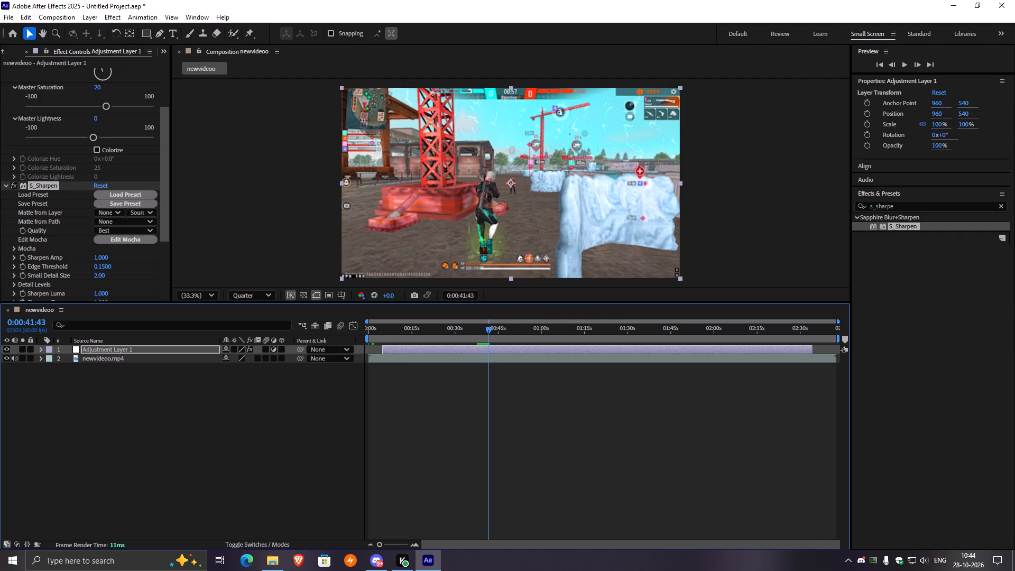
key("space")
key("space")
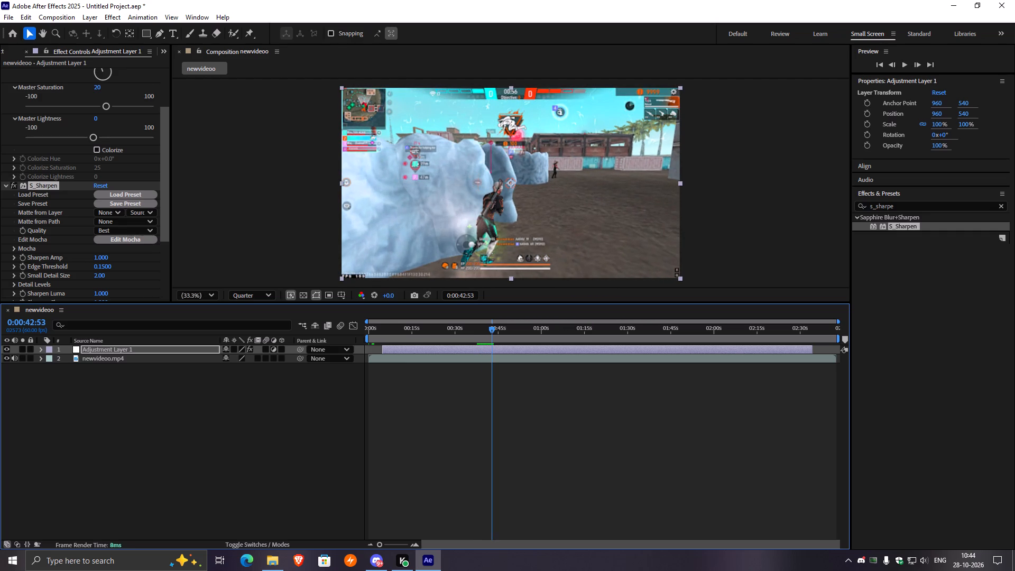
key("space")
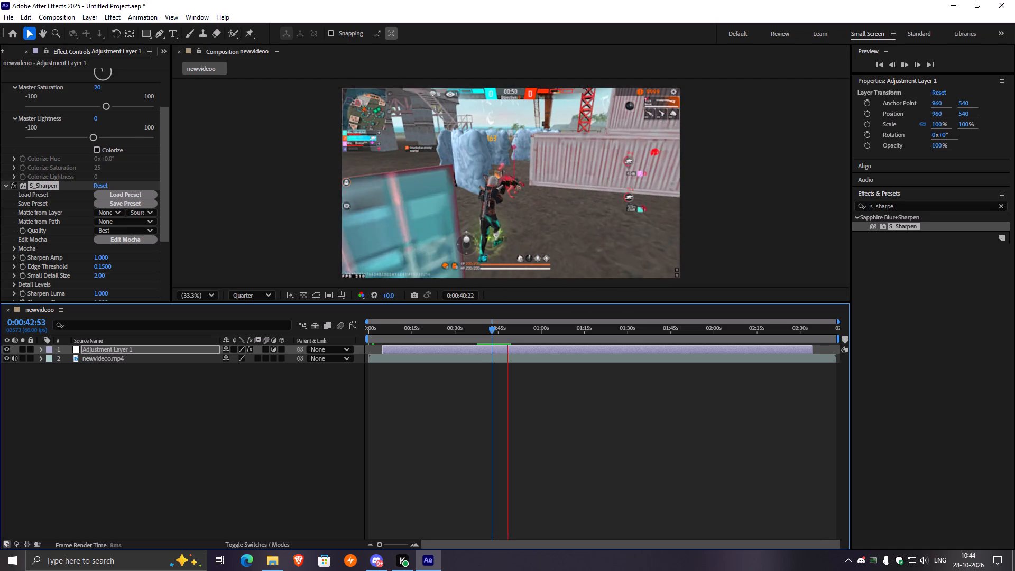
key("space")
key("space")
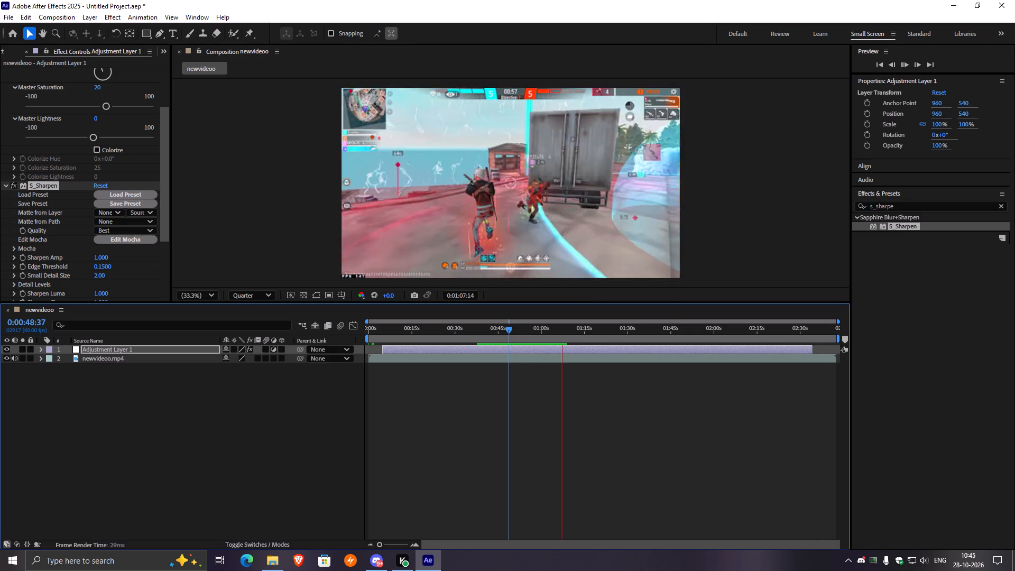
Raise the speaker volume to 54 while the preview keeps playing.
left_click(931, 561)
left_click(927, 559)
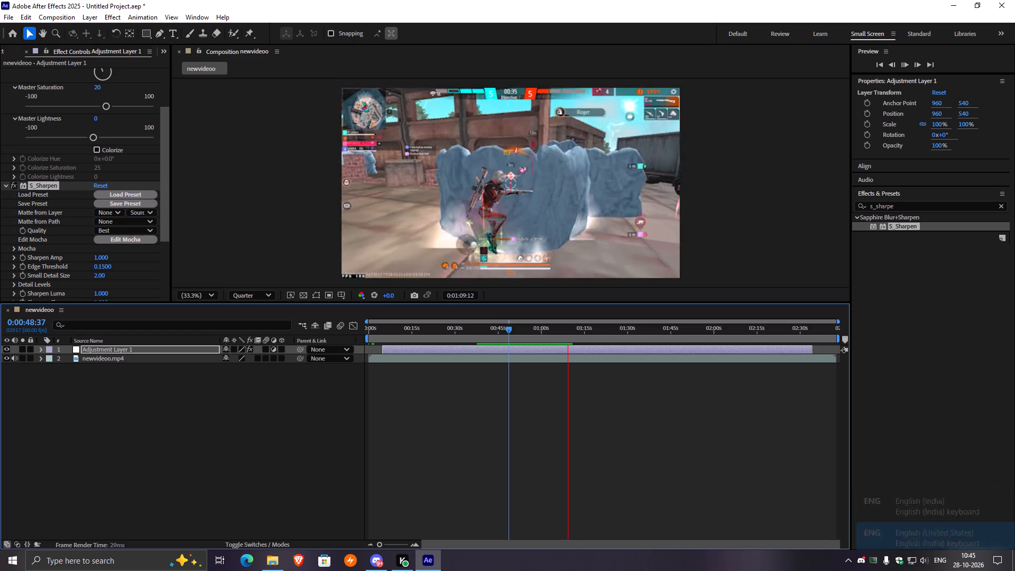
left_click(927, 559)
scroll(902, 526, "up", 11)
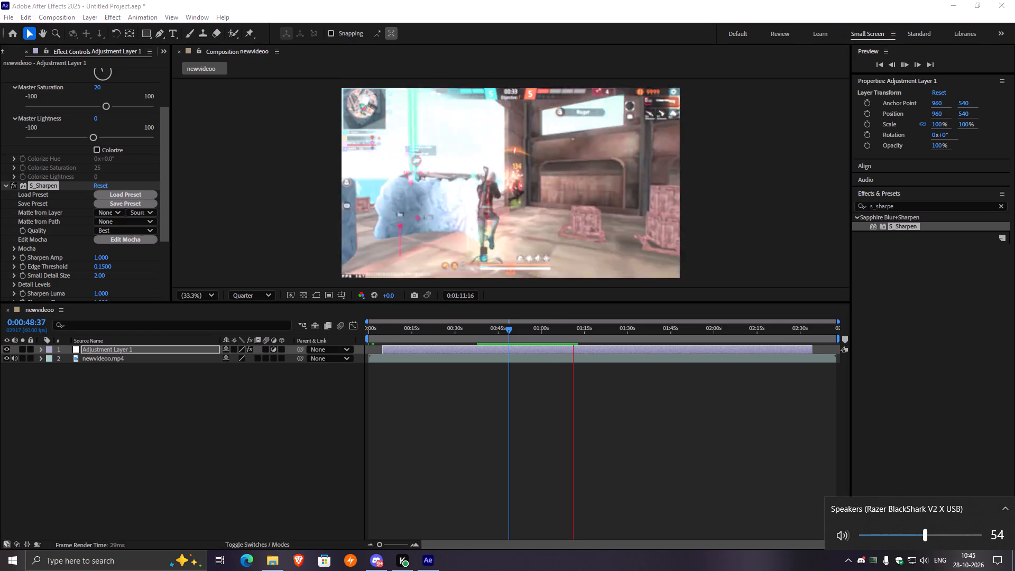
left_click(597, 570)
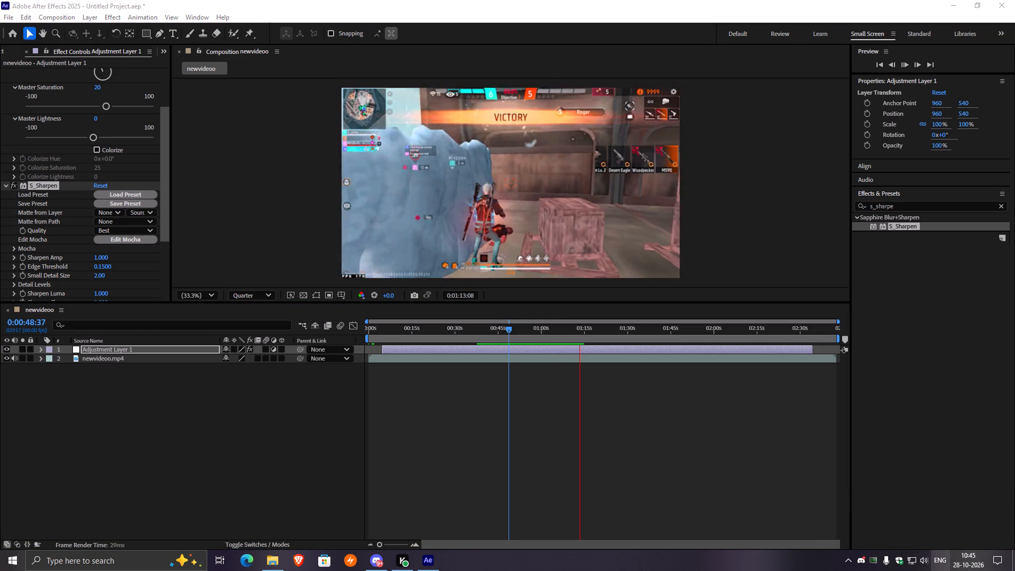
Raise the speaker volume to 96 while the preview keeps playing.
left_click(927, 558)
scroll(931, 542, "up", 20)
scroll(931, 542, "up", 1)
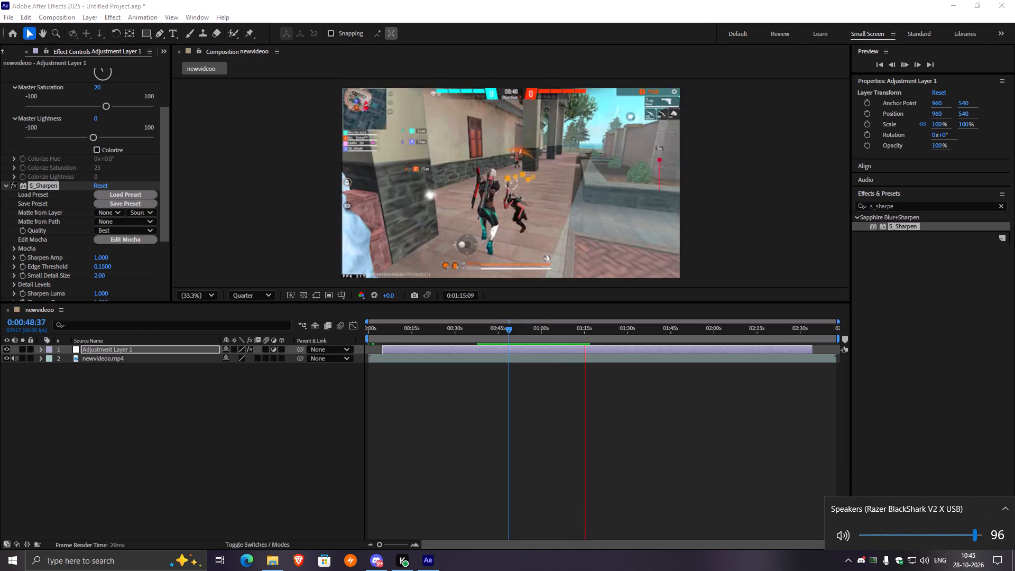
left_click(699, 568)
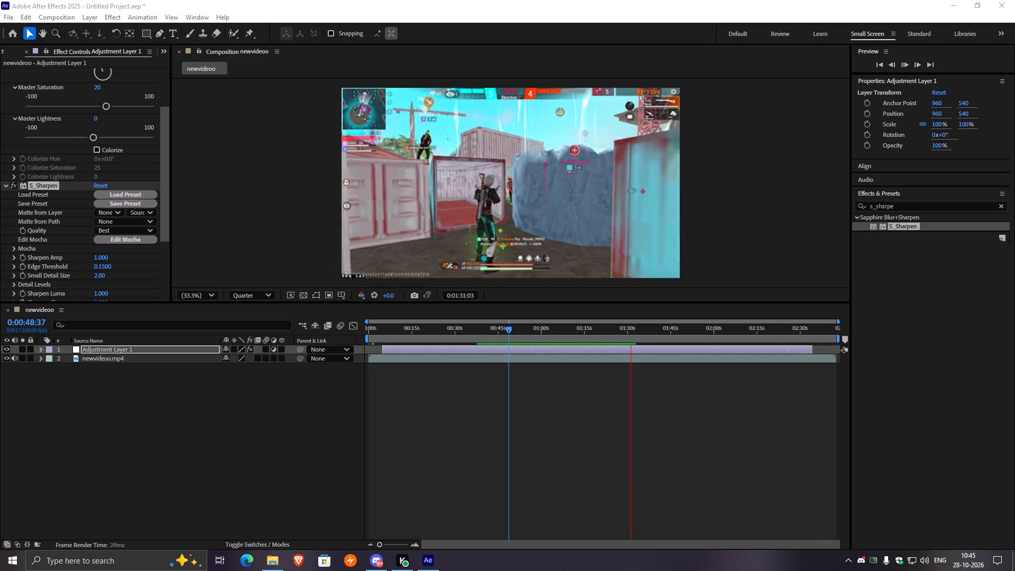
Open Task Manager while the preview keeps playing.
right_click(473, 563)
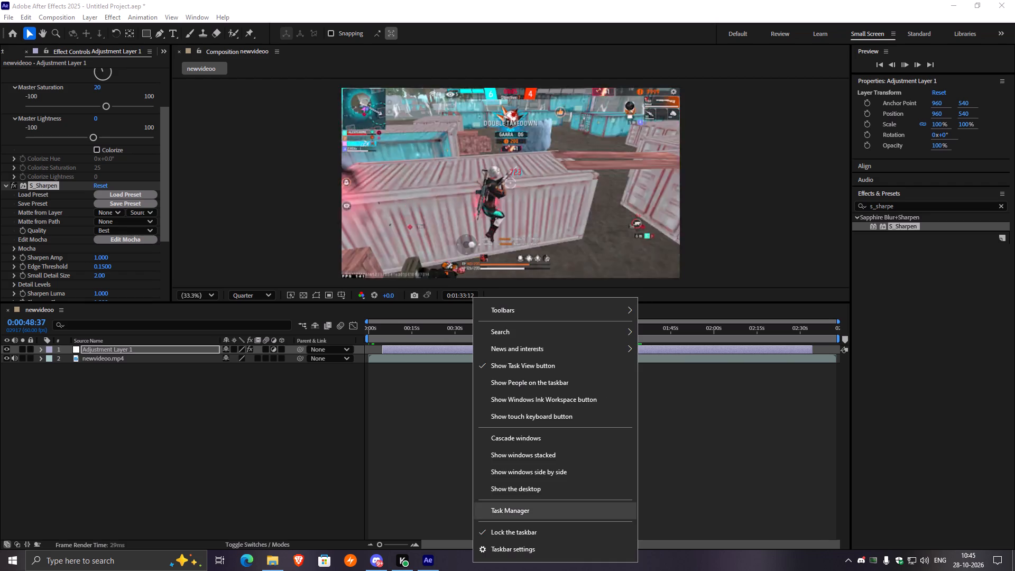
left_click(494, 515)
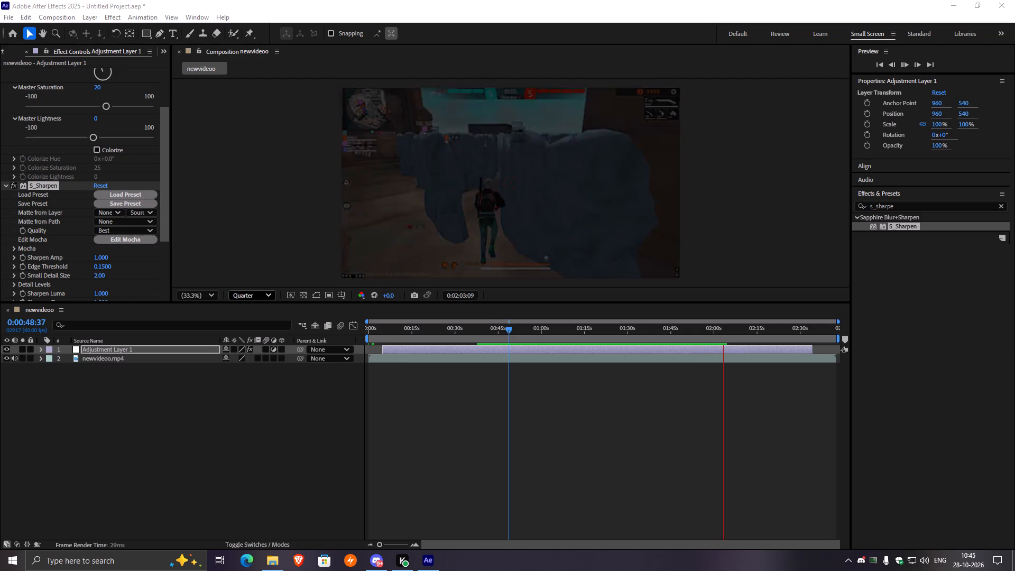
Watch the sharpened gameplay play on at Quarter resolution and stop the preview at about 2:12.
key("space")
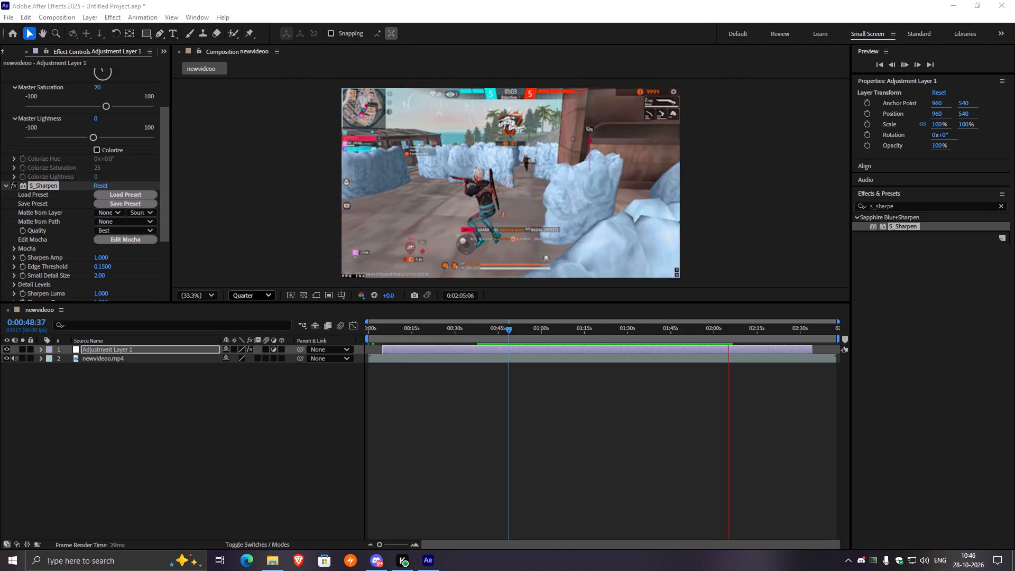
key("space")
key("space")
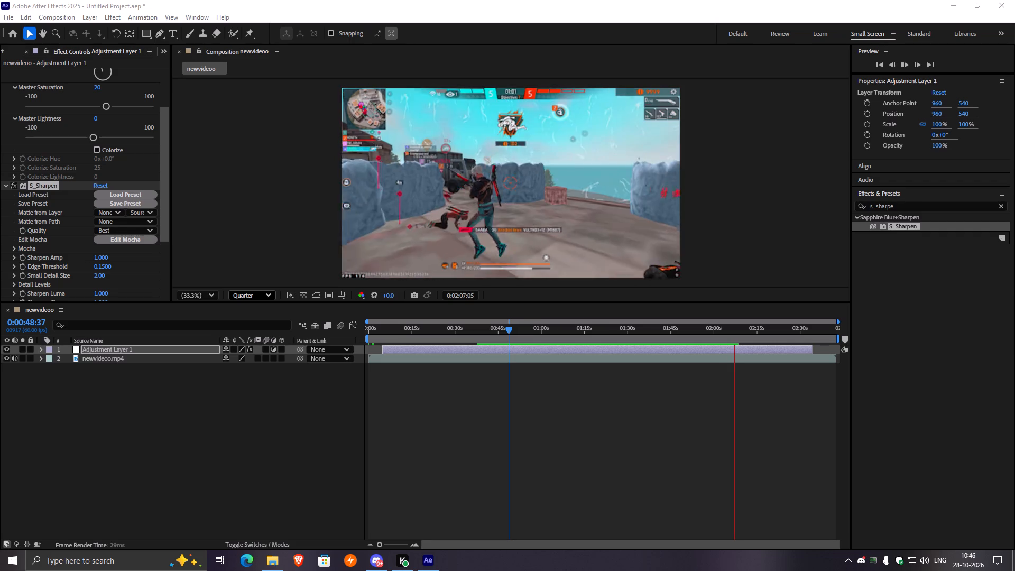
left_click(588, 404)
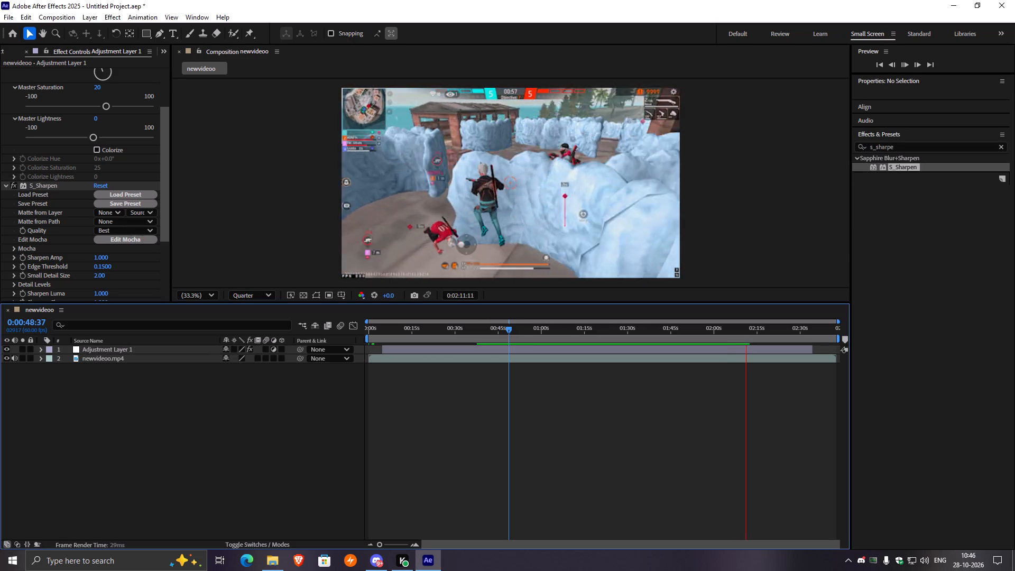
key("space")
key("space")
key("space")
key("space")
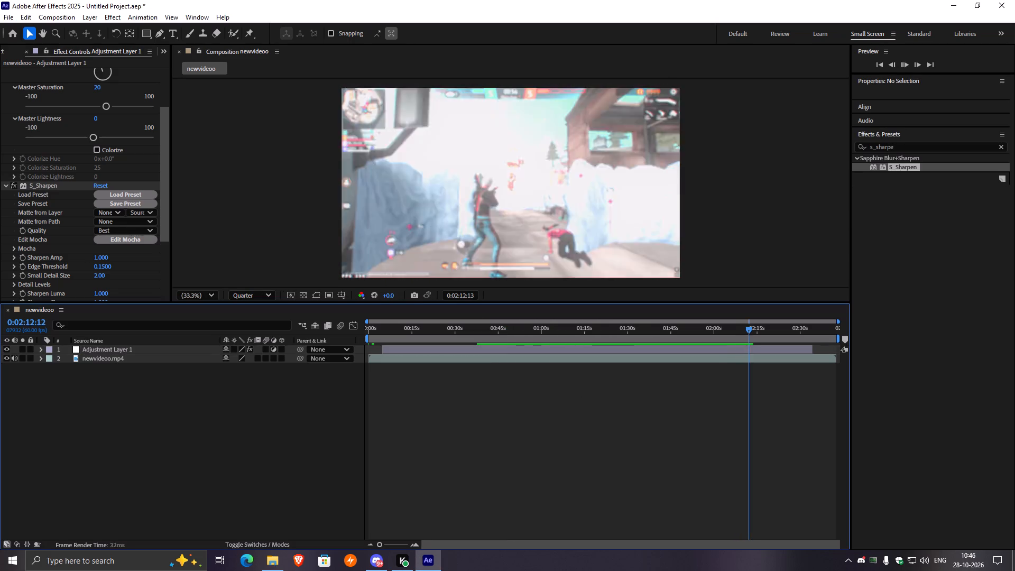
key("space")
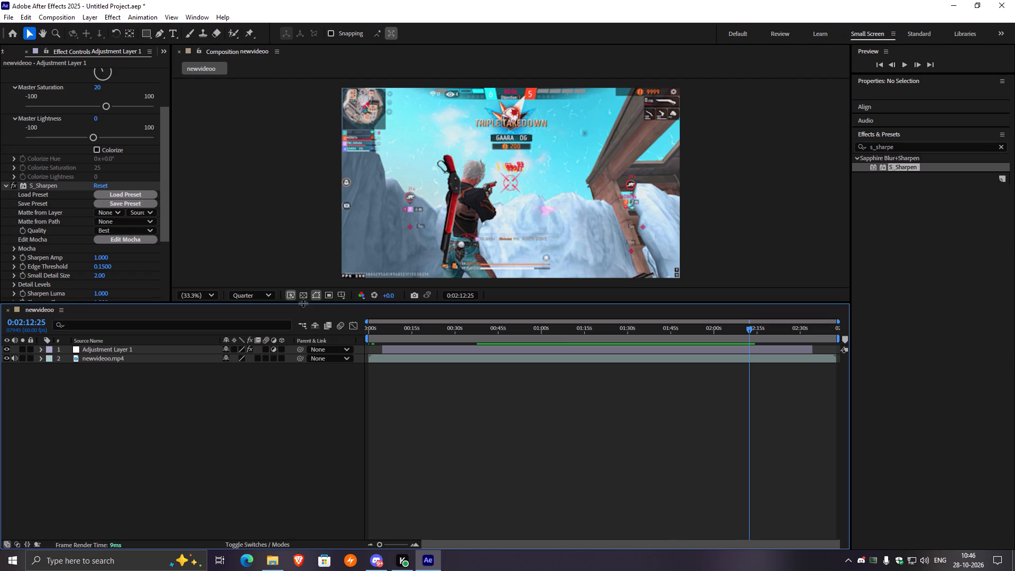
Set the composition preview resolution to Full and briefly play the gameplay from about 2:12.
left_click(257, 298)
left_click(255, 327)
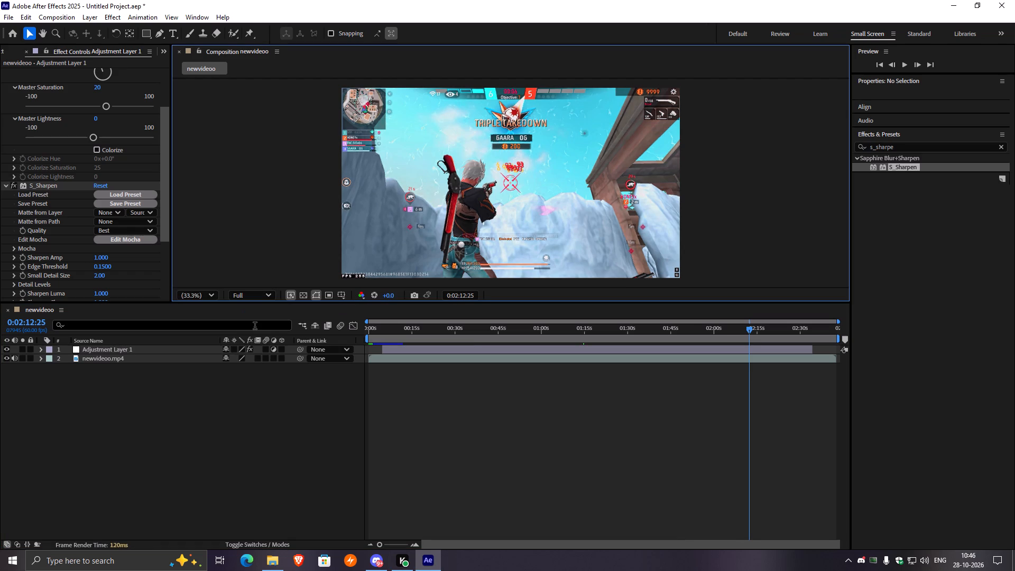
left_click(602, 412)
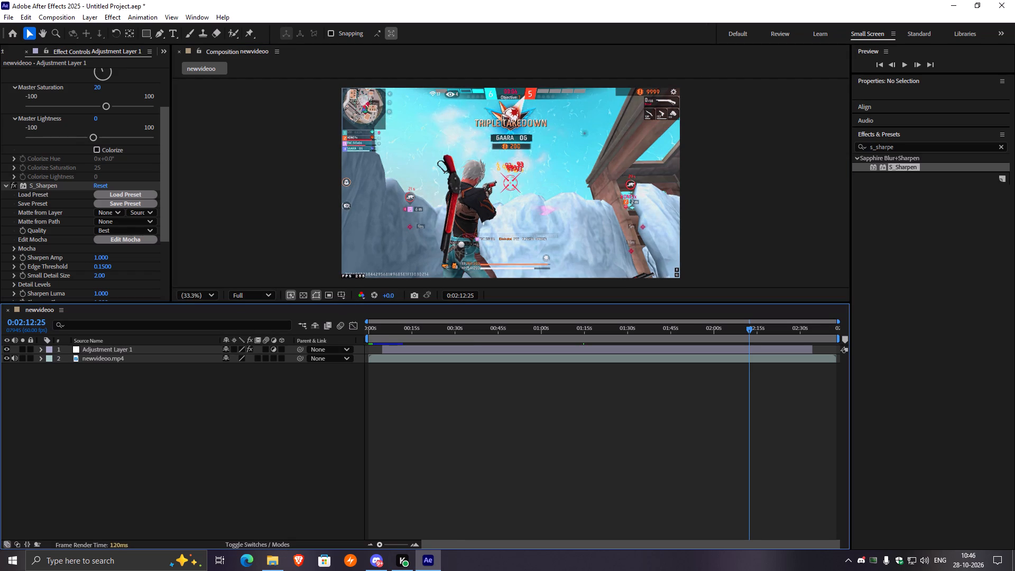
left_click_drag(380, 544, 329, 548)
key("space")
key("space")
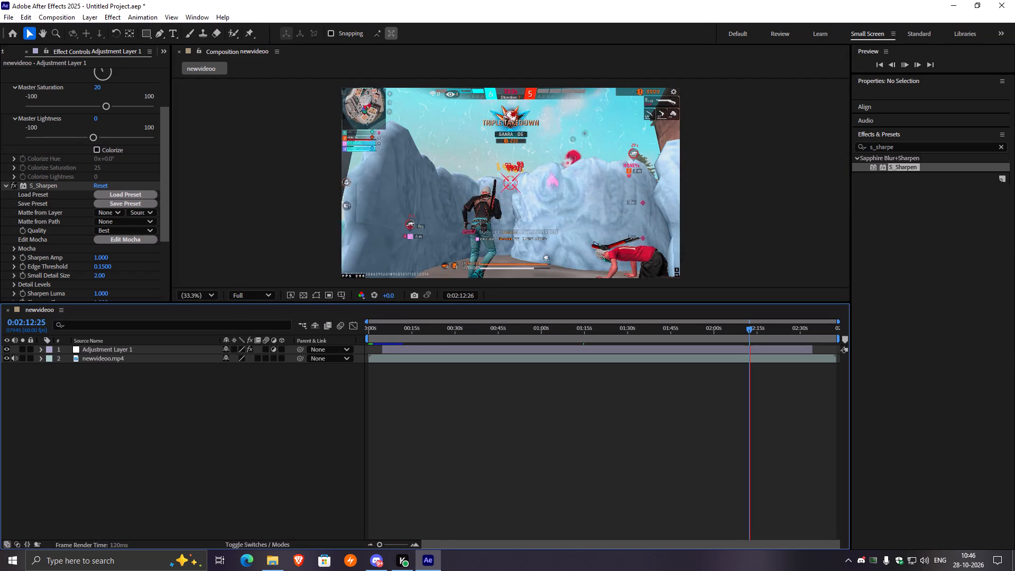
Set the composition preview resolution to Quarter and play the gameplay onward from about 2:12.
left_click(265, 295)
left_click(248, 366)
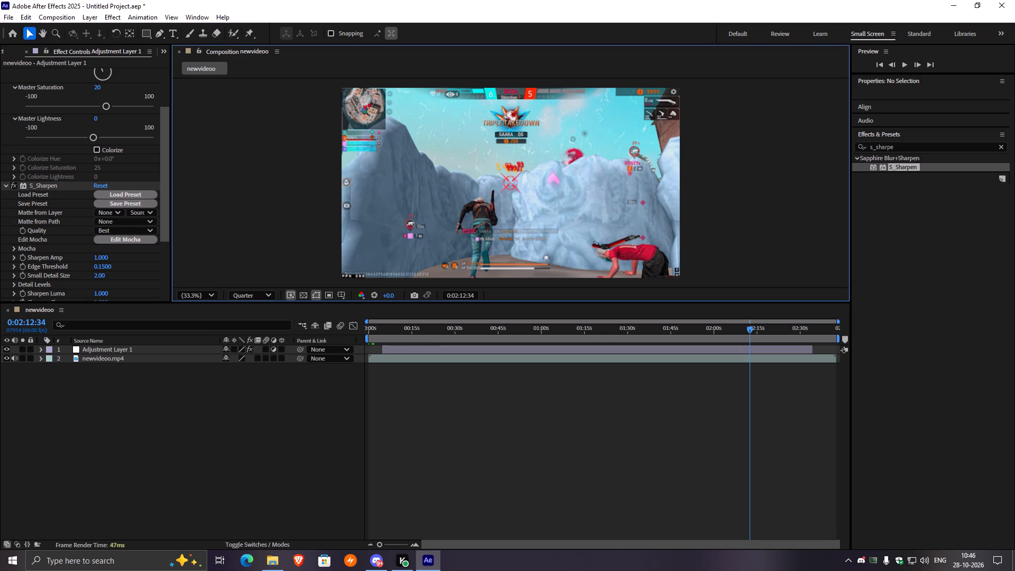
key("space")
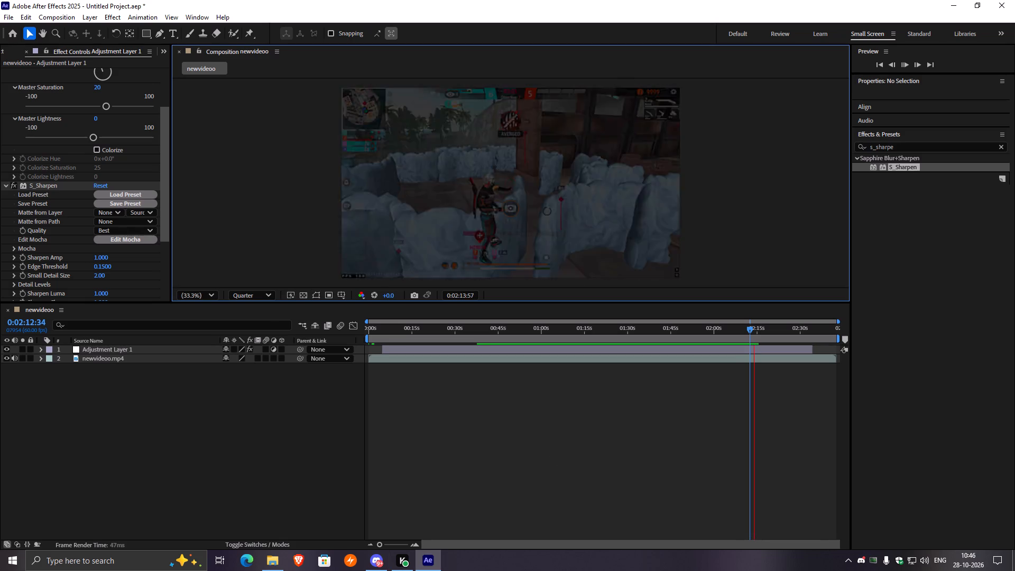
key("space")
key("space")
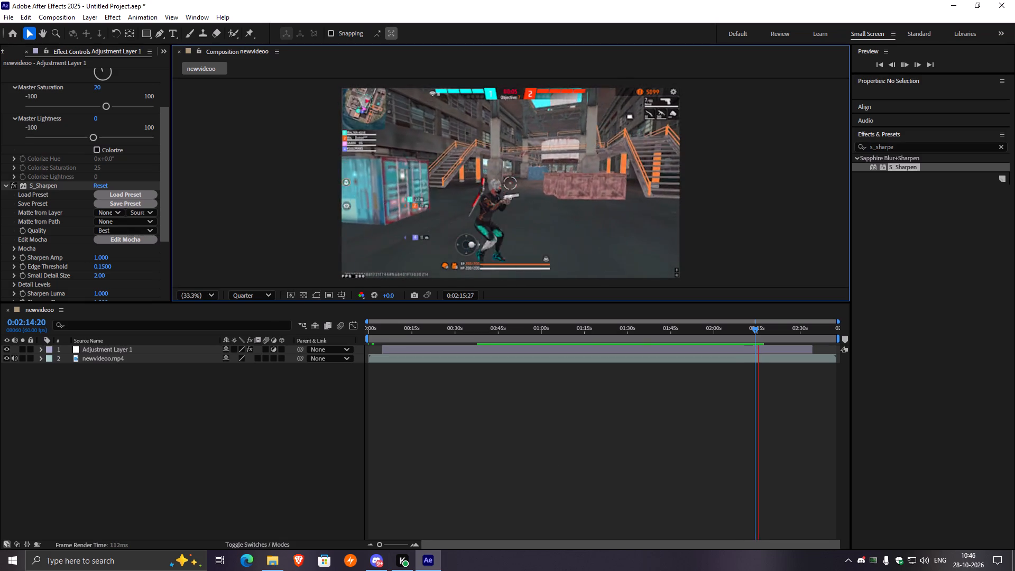
Compare the frame at about 1:06 with and without Adjustment Layer 1 and play on to about 1:09.
left_click_drag(755, 328, 789, 331)
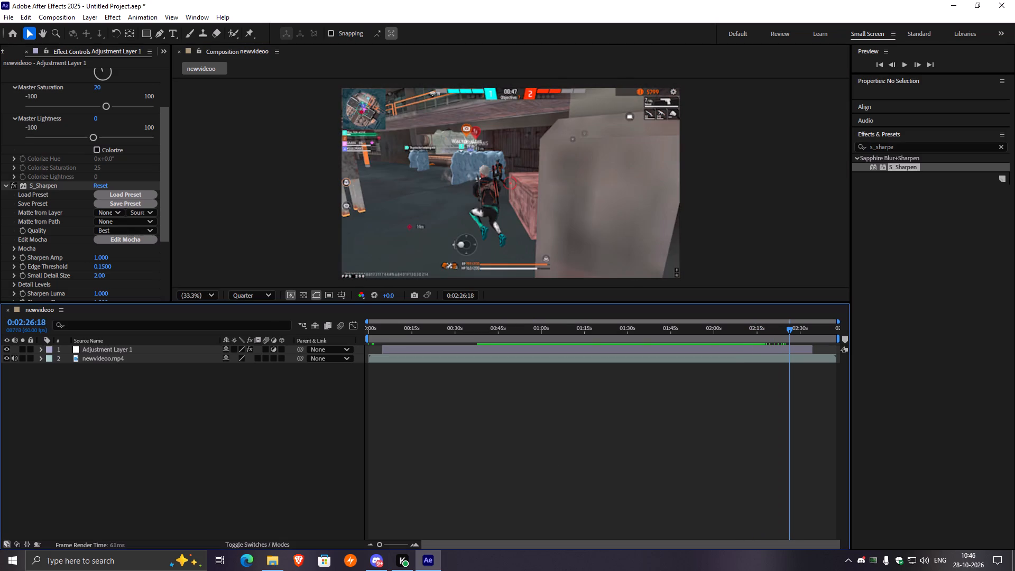
left_click_drag(789, 331, 581, 345)
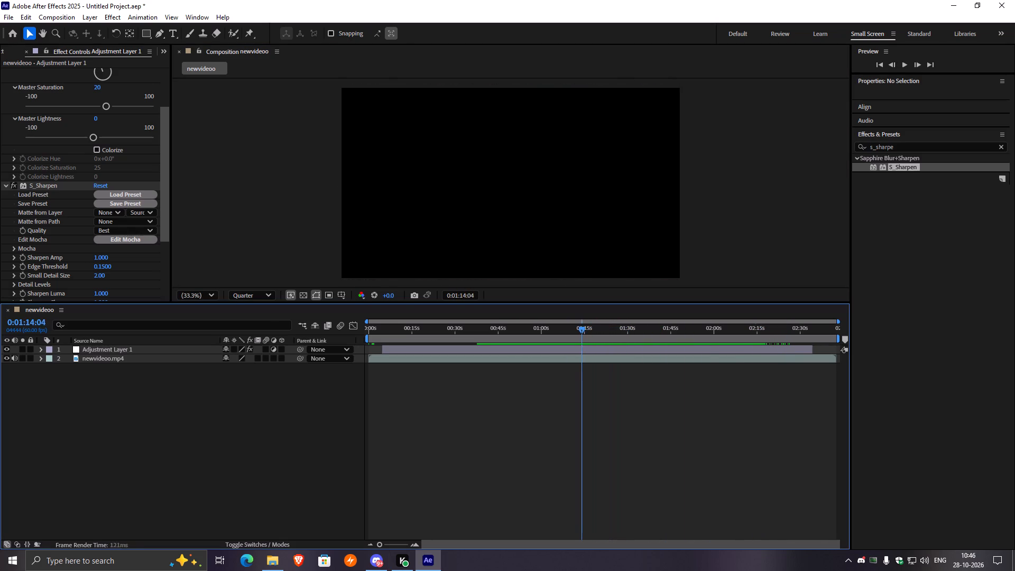
left_click_drag(581, 345, 556, 346)
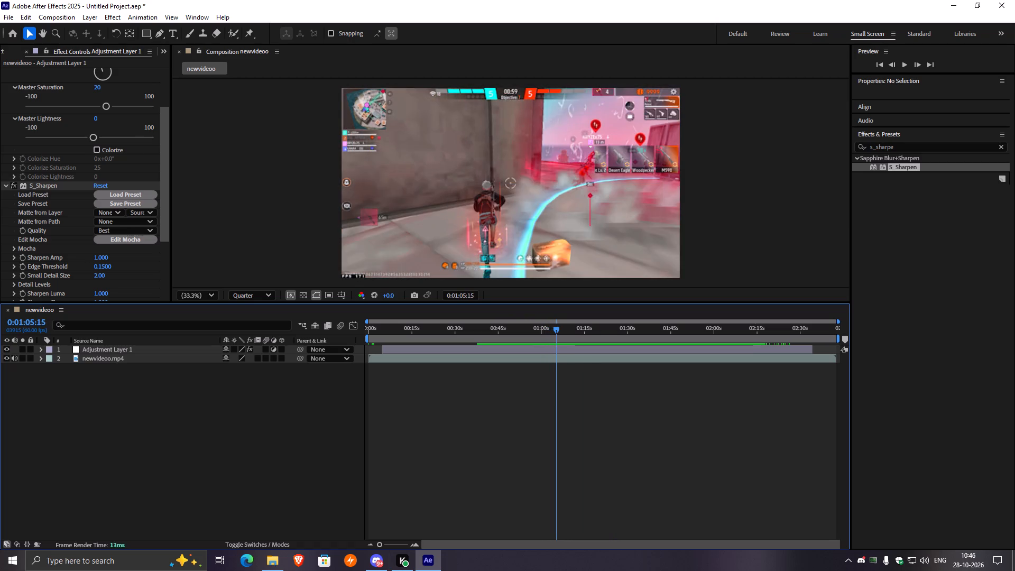
left_click_drag(556, 346, 560, 346)
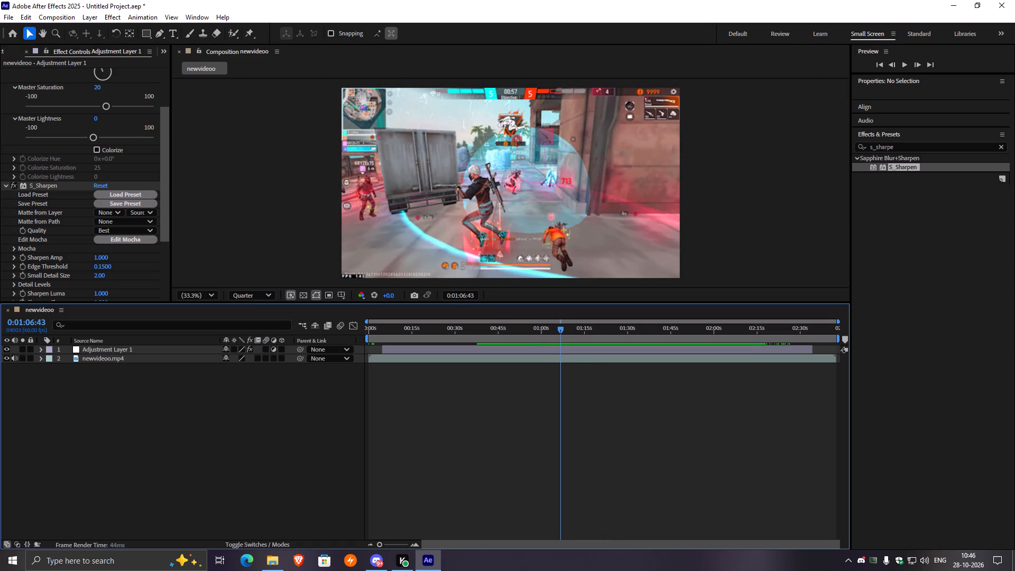
left_click_drag(560, 346, 559, 347)
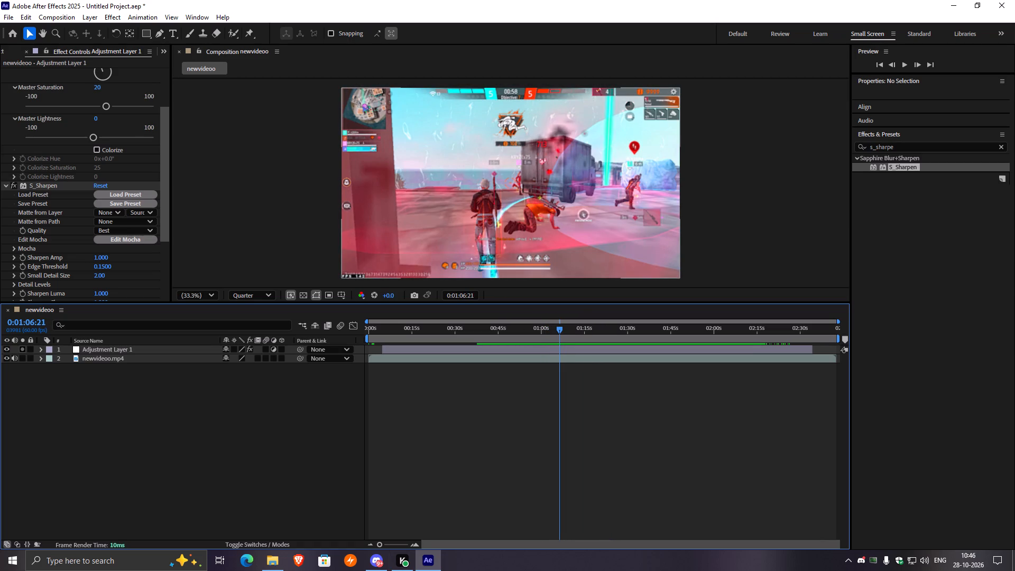
left_click(8, 348)
left_click(8, 348)
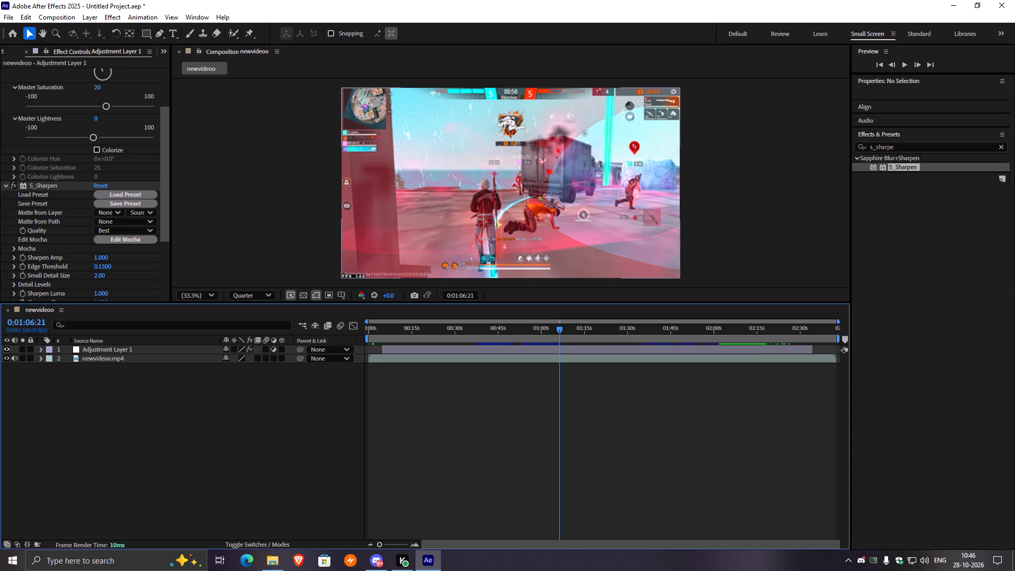
key("space")
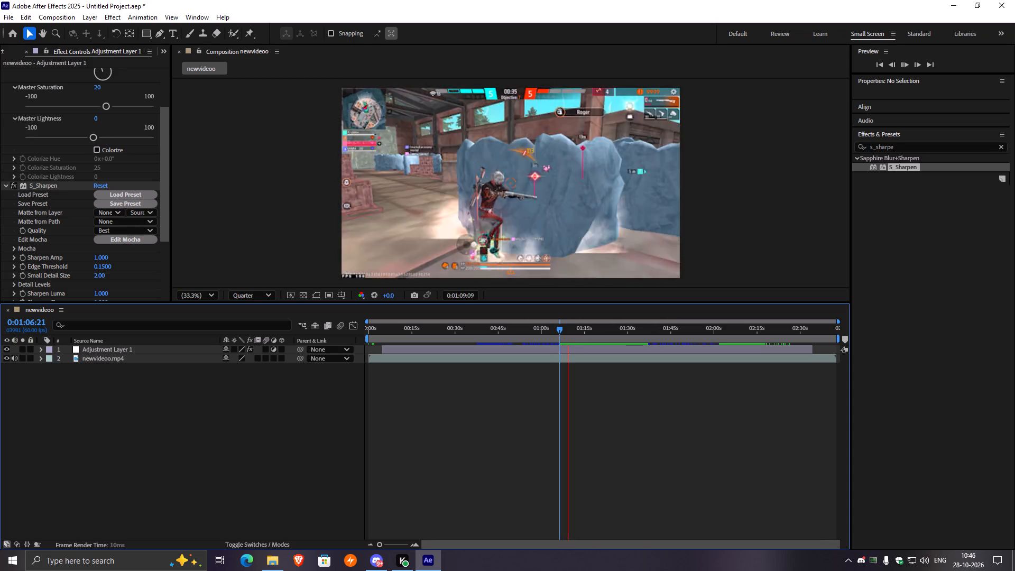
key("space")
Set the composition preview resolution to Full.
left_click(265, 298)
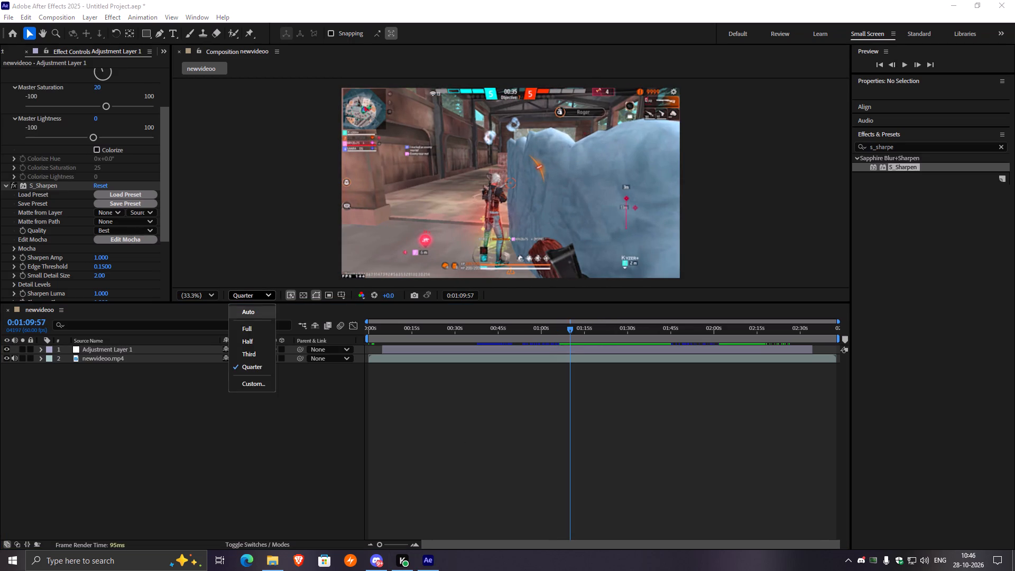
left_click(239, 327)
Examine the full-resolution result in the enlarged composition view around 1:10, 0:49, 1:43 and 2:16.
key("grave")
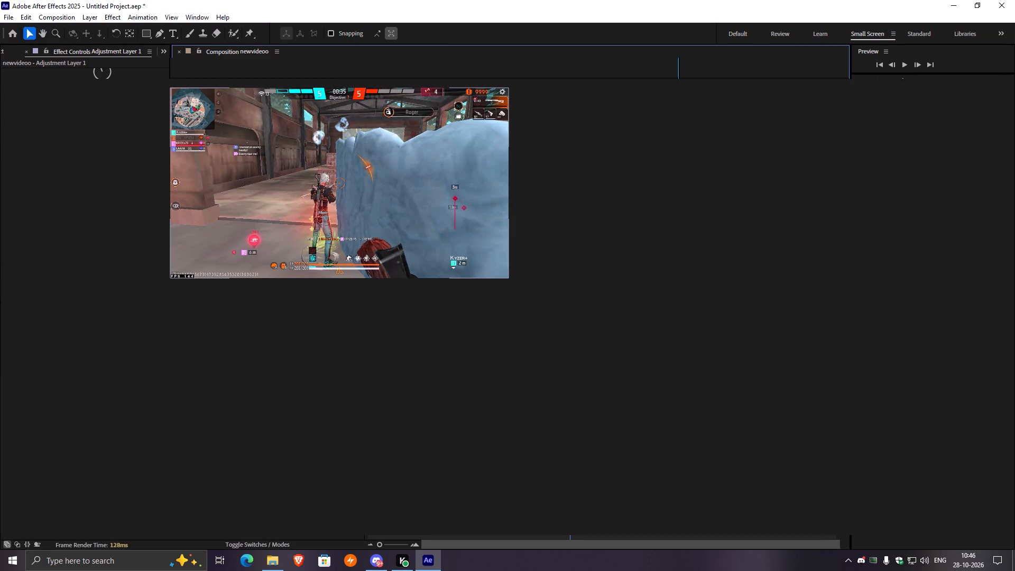
key("space")
key("space")
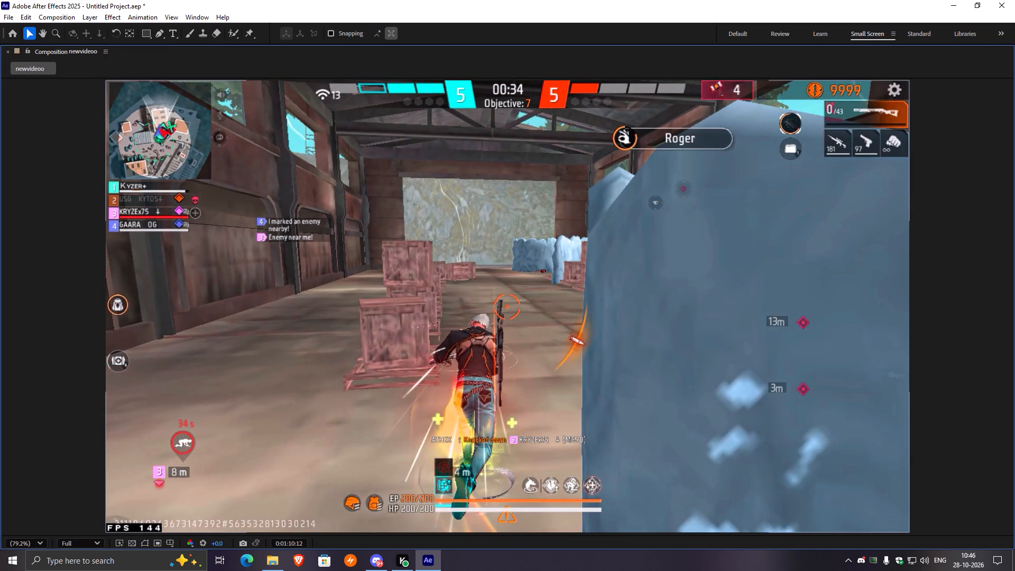
key("grave")
left_click_drag(568, 326, 510, 334)
type("``")
left_click(653, 319)
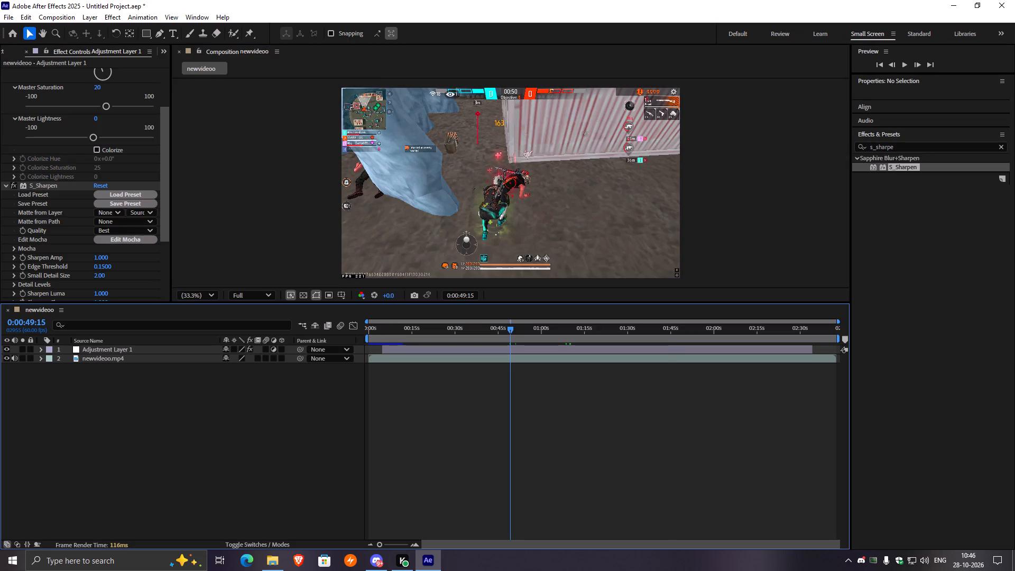
left_click(667, 329)
key("grave")
key("grave")
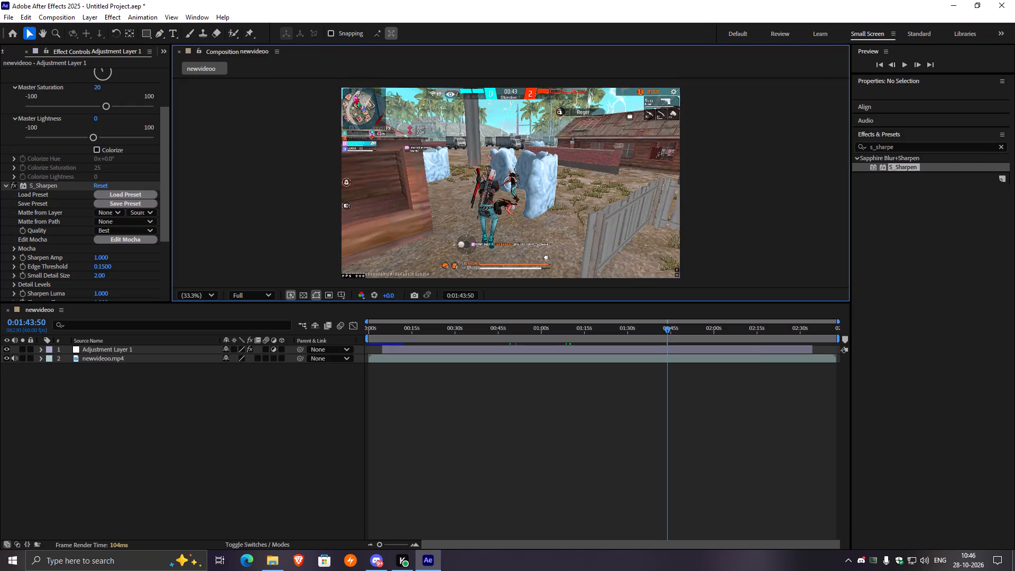
left_click(761, 332)
key("space")
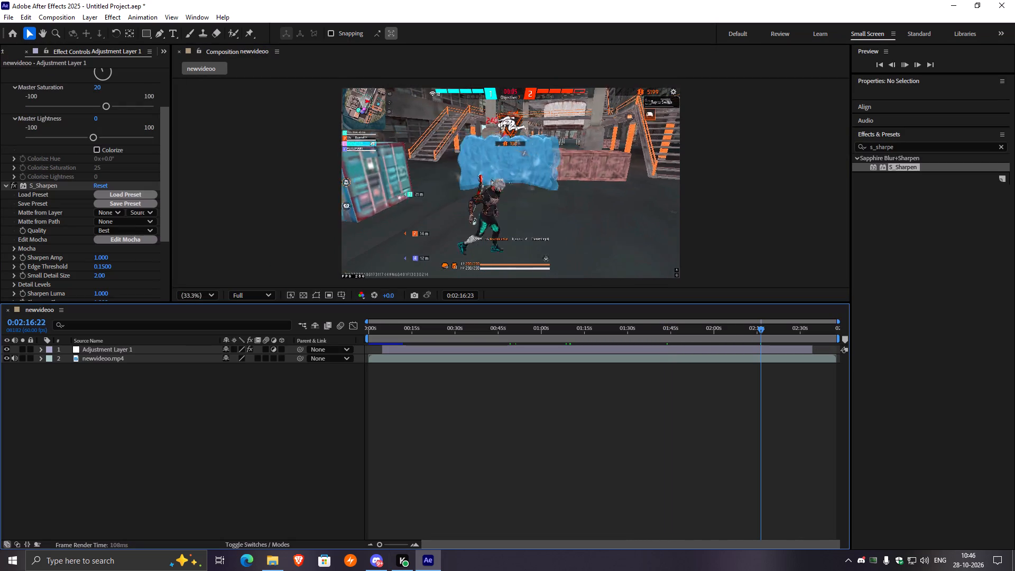
key("space")
type("`")
key("grave")
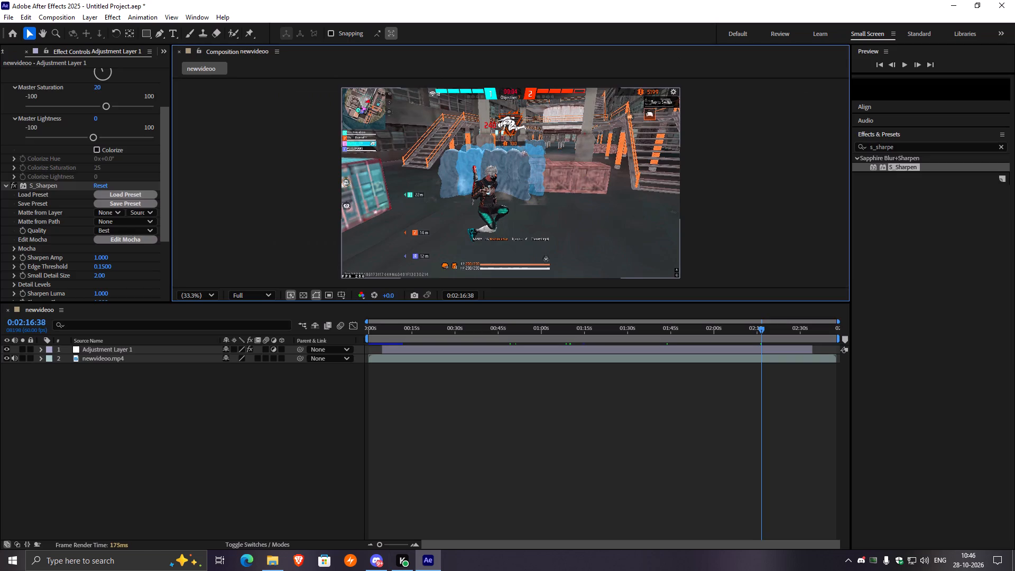
Export the newvideoo composition to the Adobe Media Encoder queue.
left_click(5, 17)
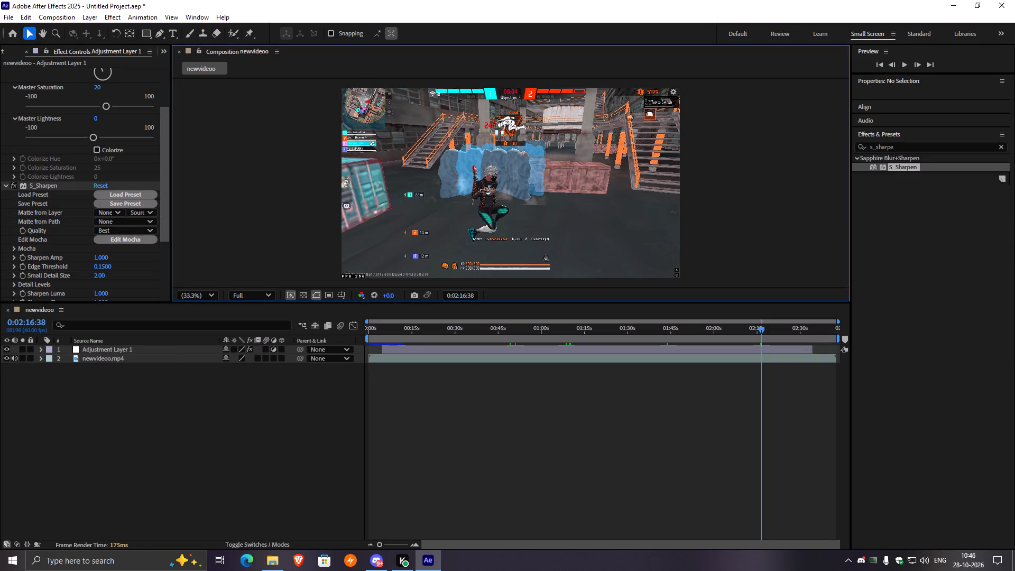
left_click(44, 185)
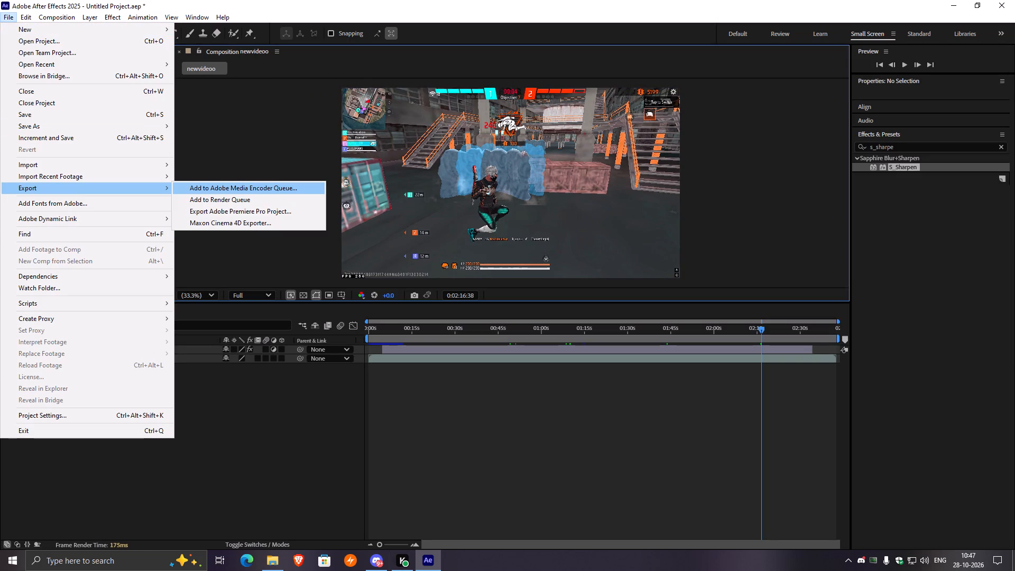
left_click_drag(232, 192, 240, 197)
left_click_drag(240, 197, 253, 212)
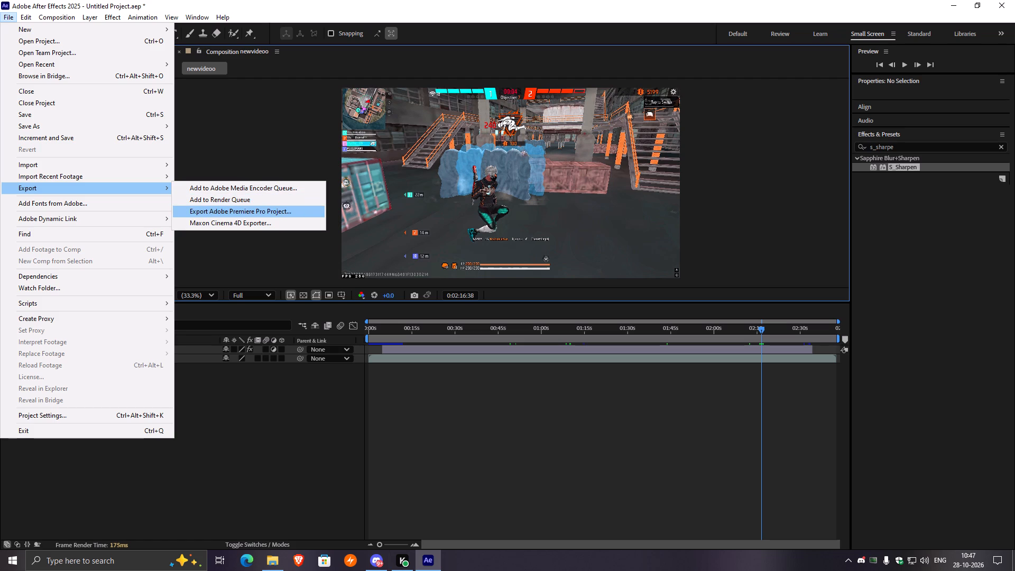
left_click_drag(253, 212, 254, 191)
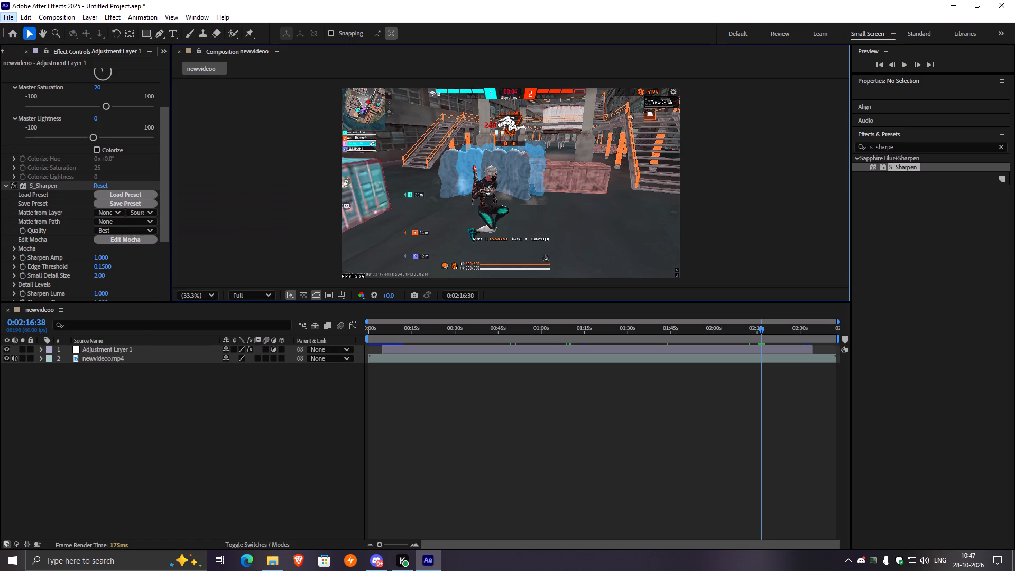
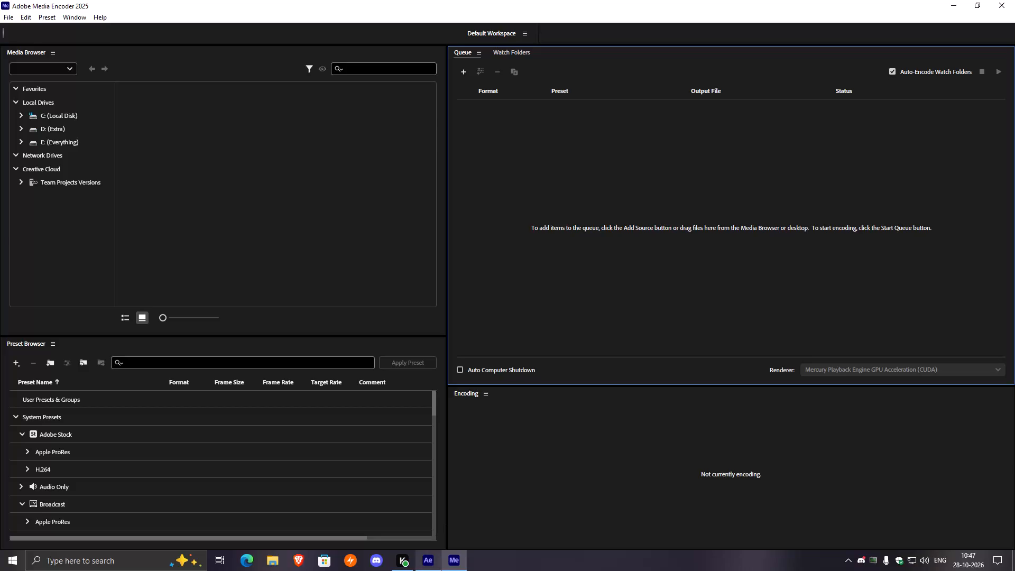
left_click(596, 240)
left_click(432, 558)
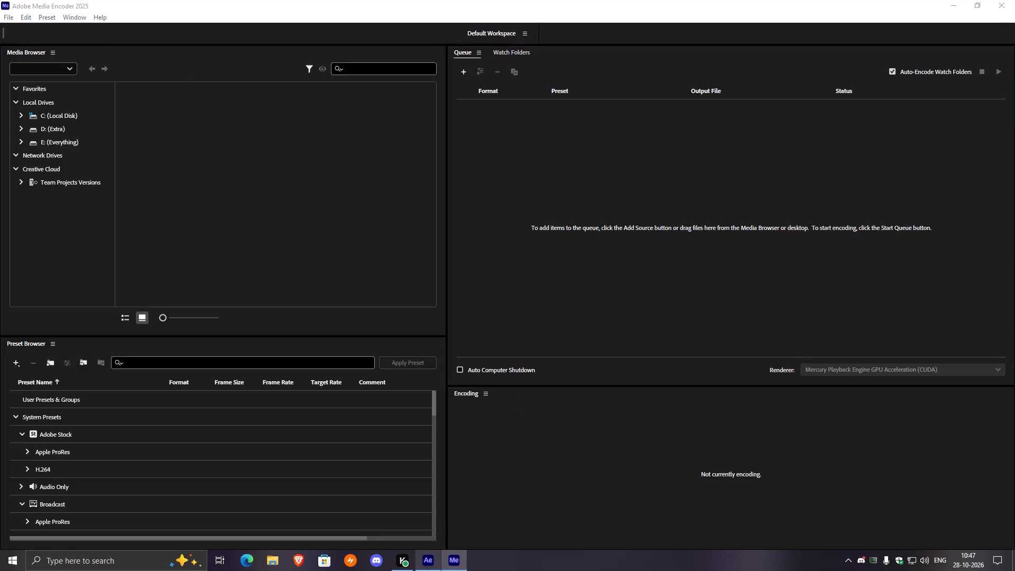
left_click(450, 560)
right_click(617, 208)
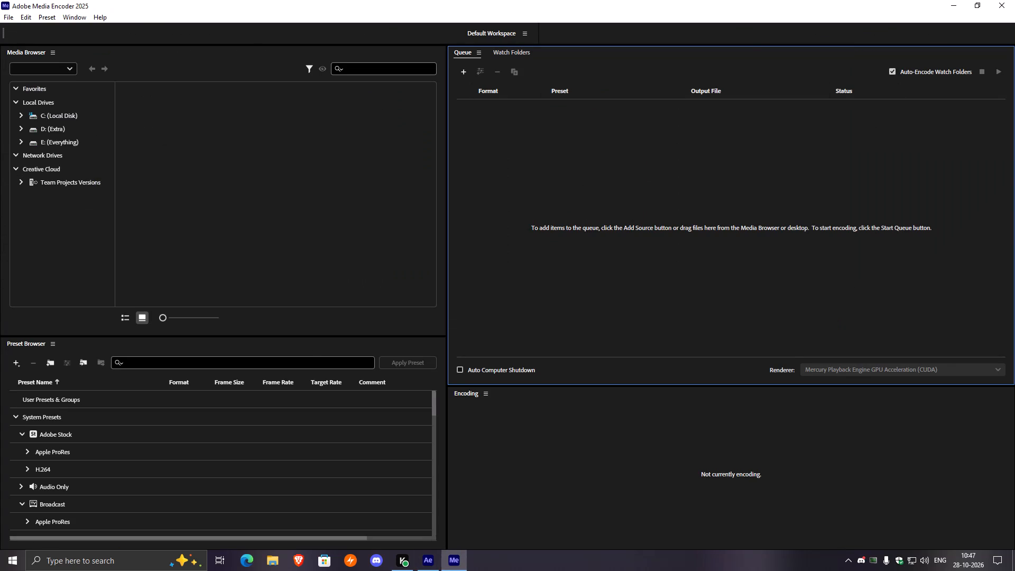
Restore the maximised Media Encoder and After Effects windows to floating size and move the After Effects window fully into view.
left_click(971, 10)
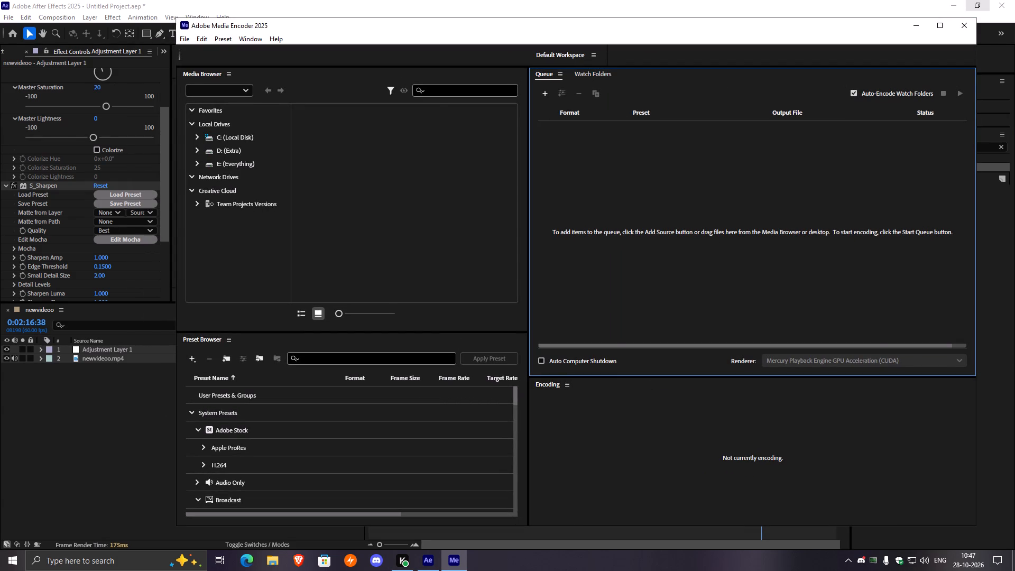
left_click(979, 1)
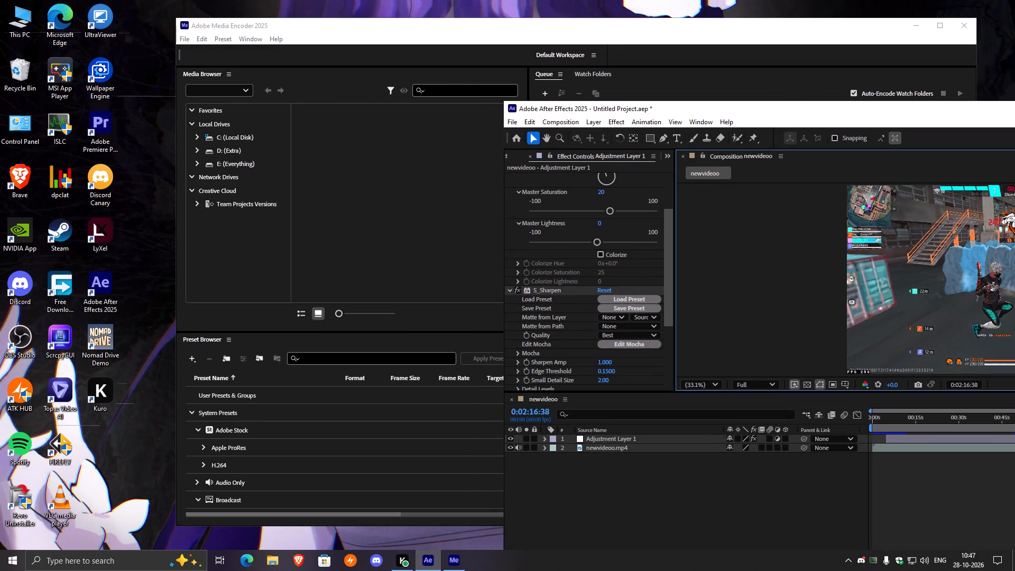
left_click_drag(741, 107, 253, 10)
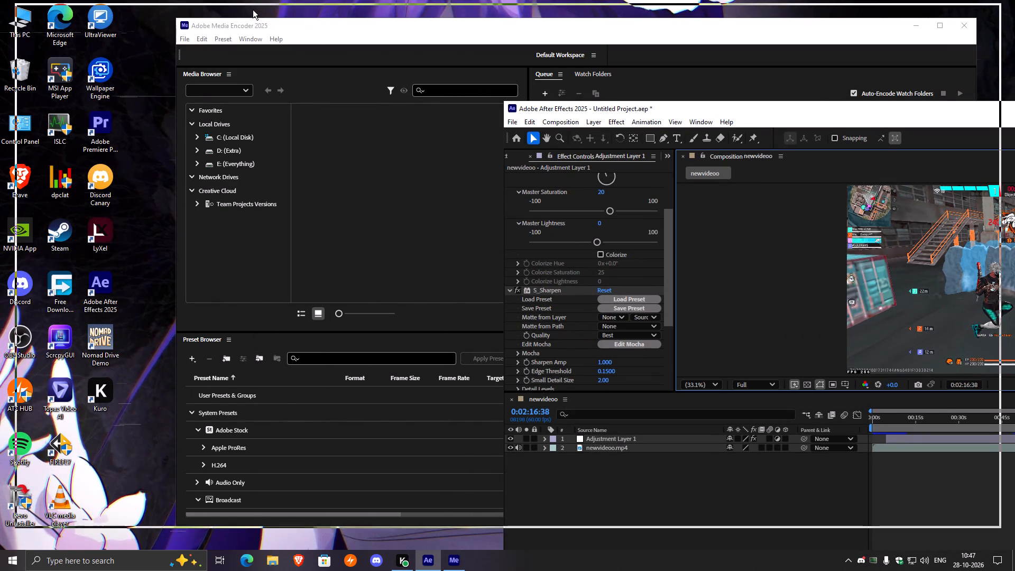
left_click_drag(253, 10, 254, 11)
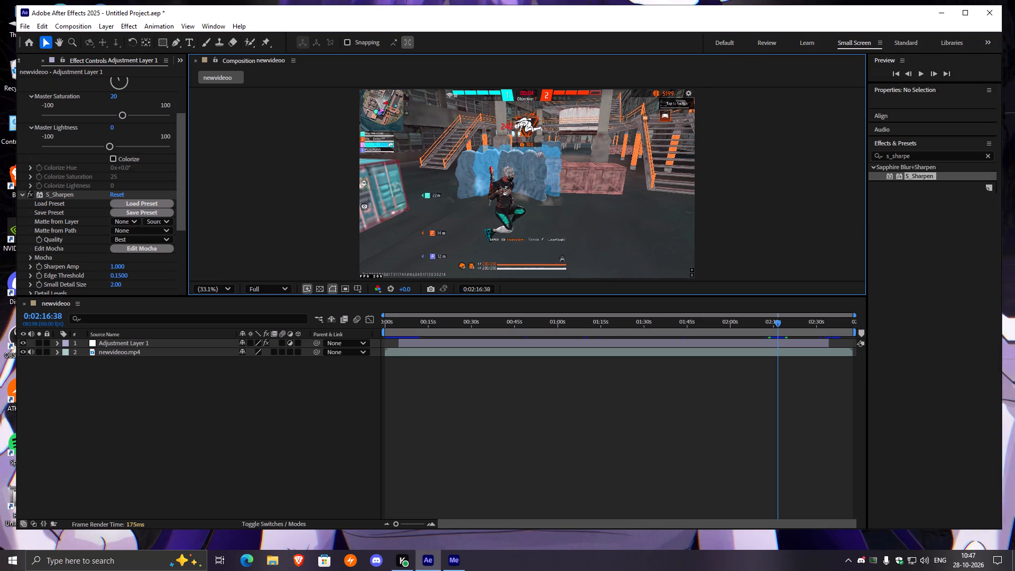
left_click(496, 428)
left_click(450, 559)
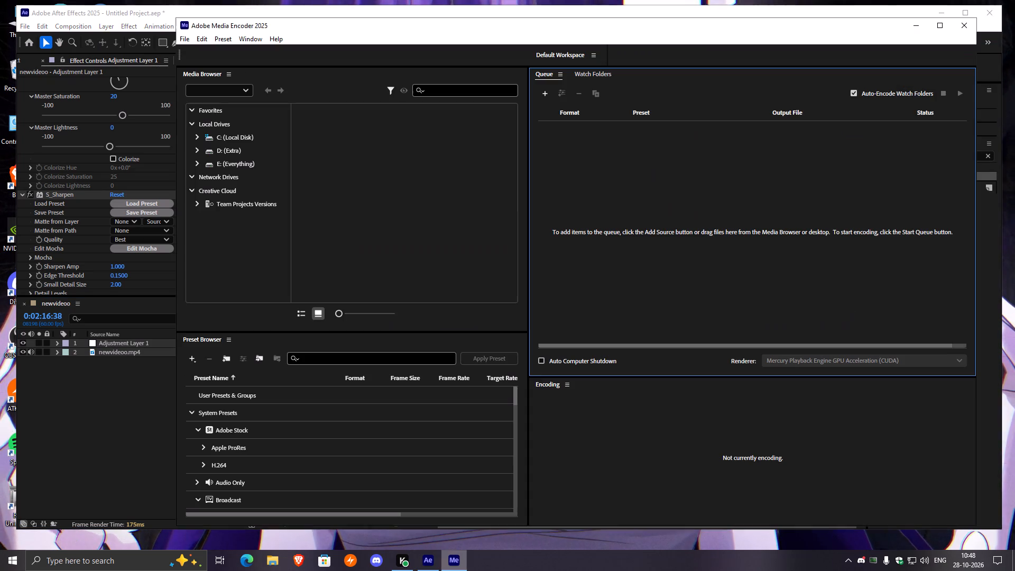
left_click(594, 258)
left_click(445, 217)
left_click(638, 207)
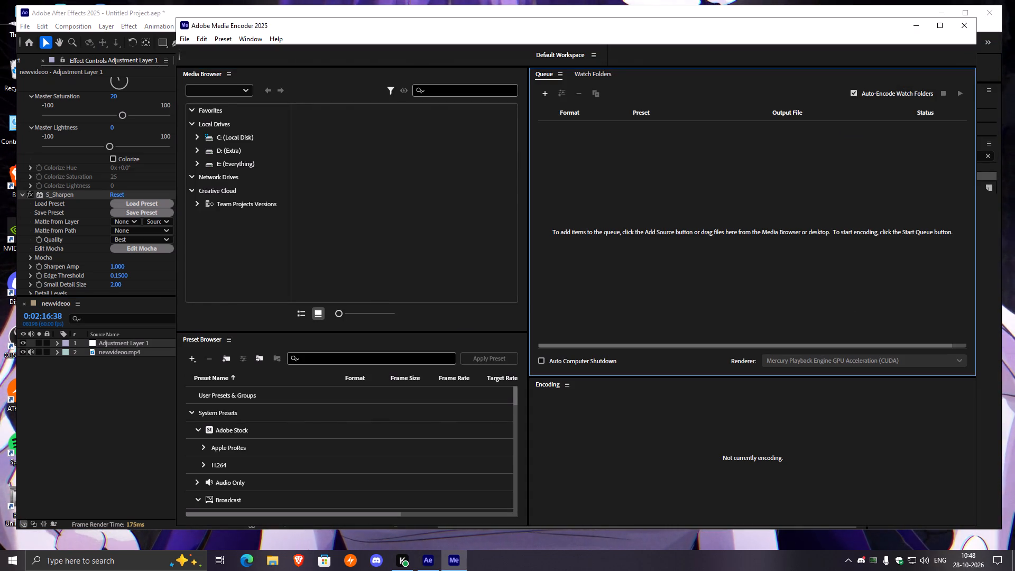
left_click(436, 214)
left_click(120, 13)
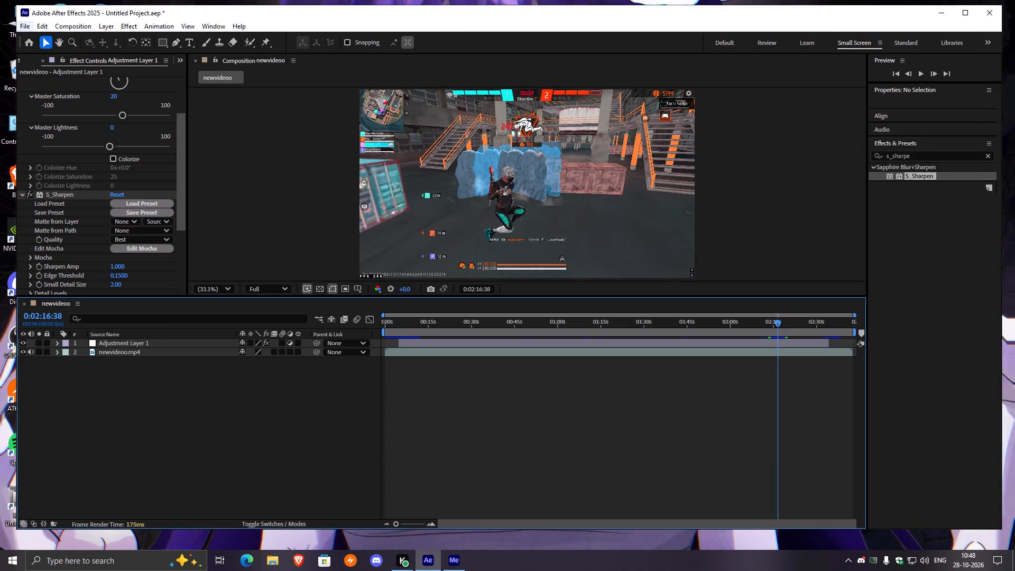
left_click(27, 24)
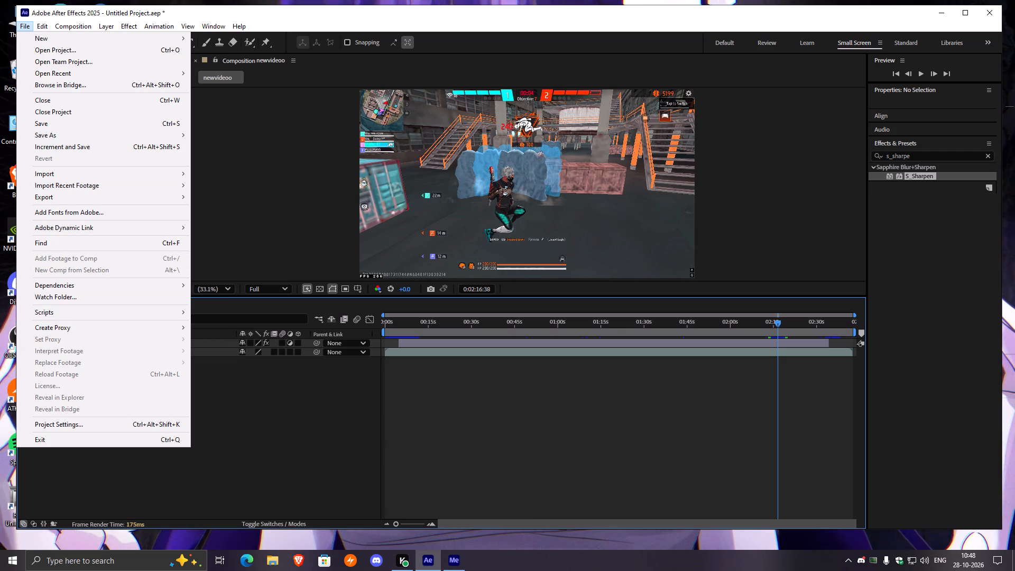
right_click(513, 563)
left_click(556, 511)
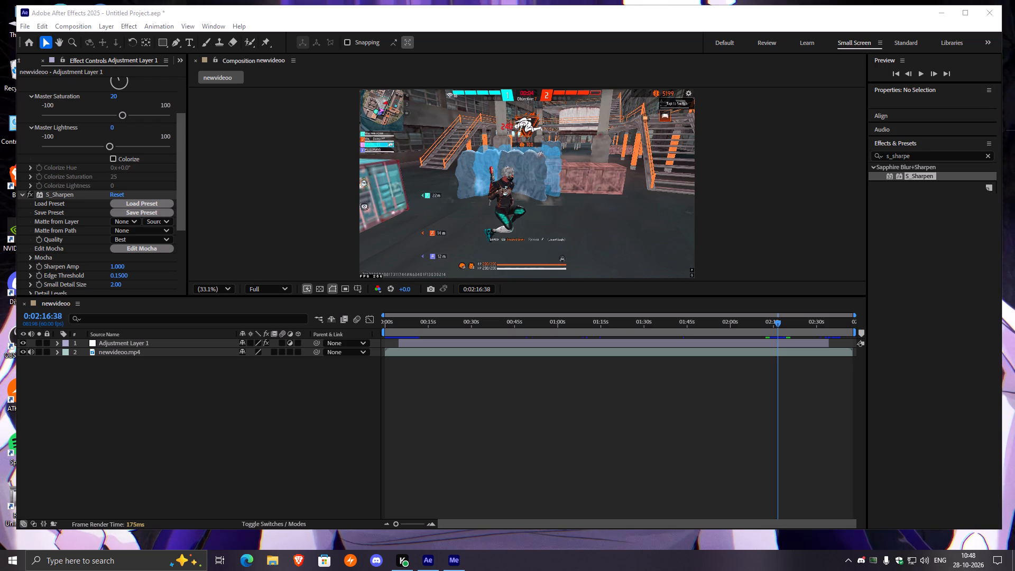
Switch to Adobe Media Encoder and close it.
left_click(457, 563)
left_click(735, 259)
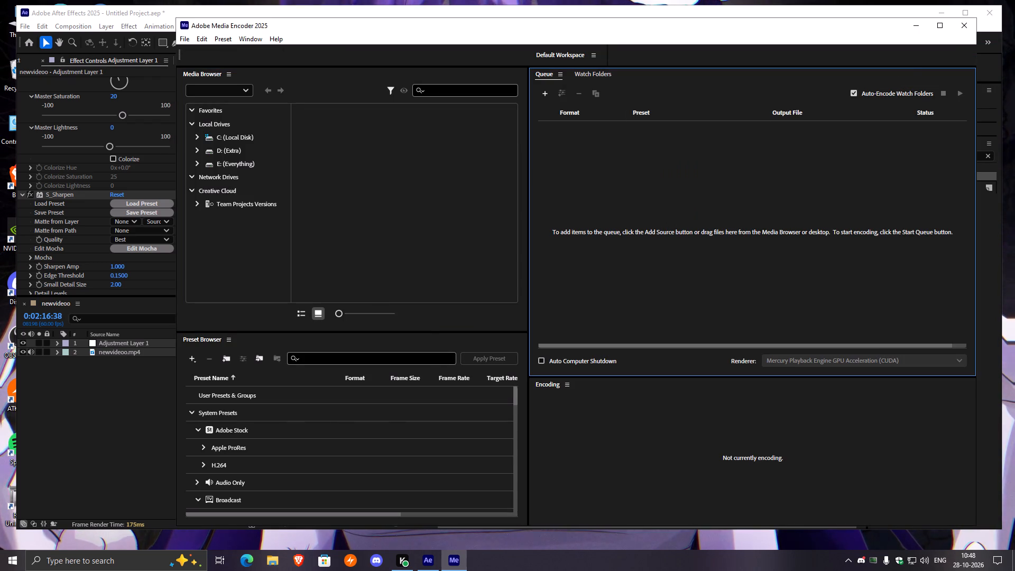
left_click(957, 29)
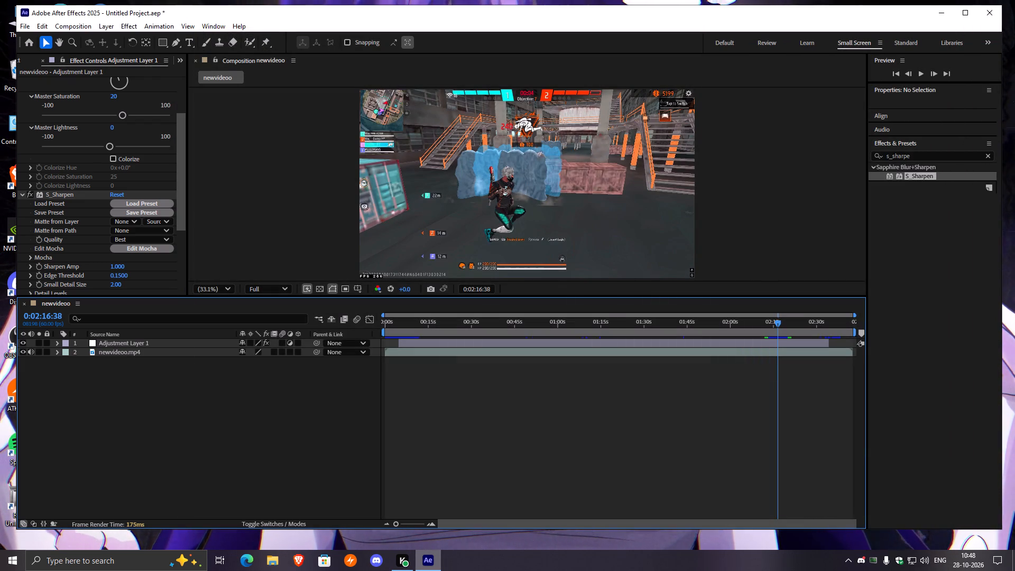
Check the disk performance in Task Manager and return to After Effects.
right_click(479, 556)
left_click(504, 506)
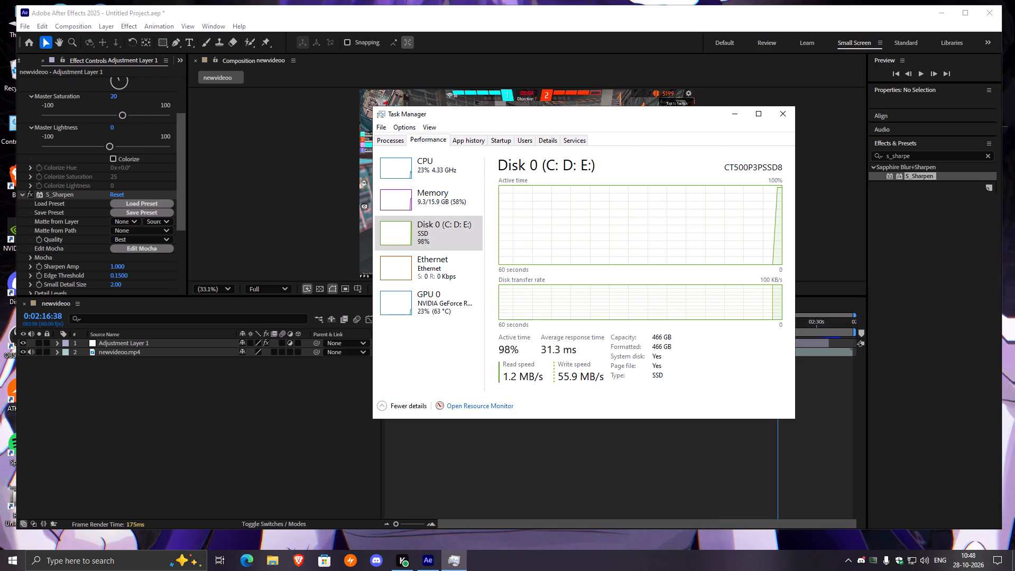
left_click(516, 495)
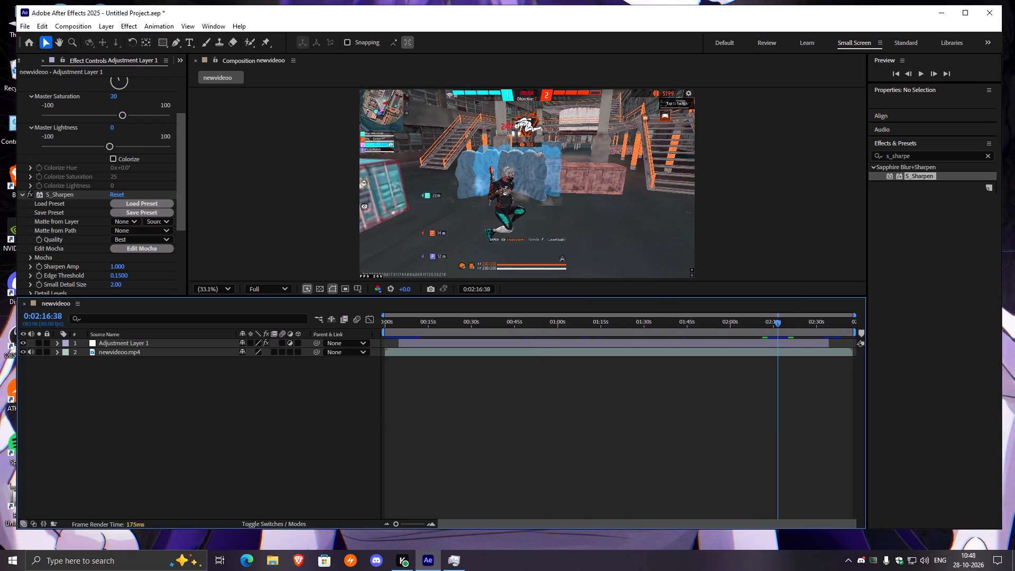
Add the newvideoo composition to the Adobe Media Encoder queue again and bring Media Encoder forward.
left_click(23, 29)
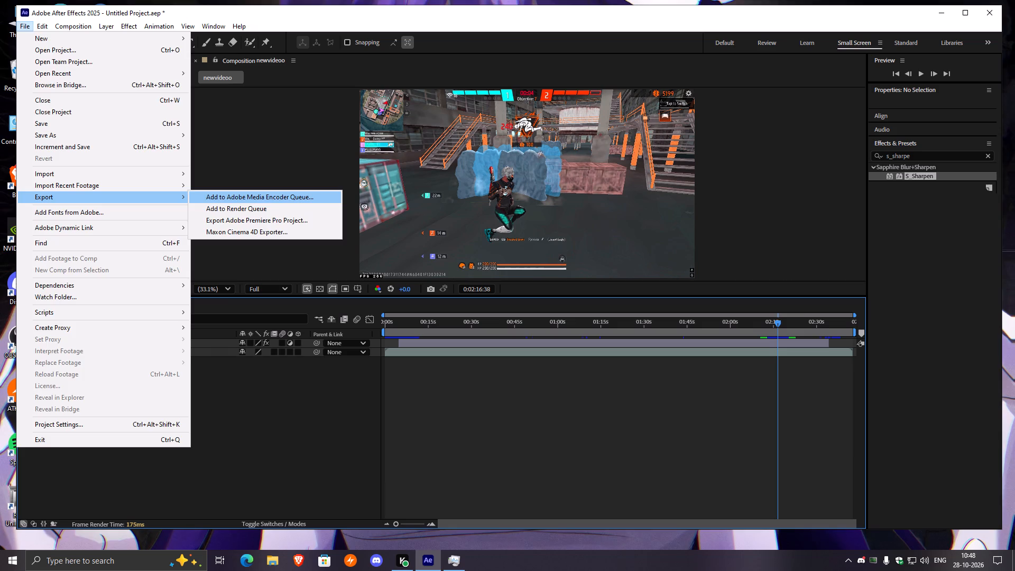
left_click(256, 197)
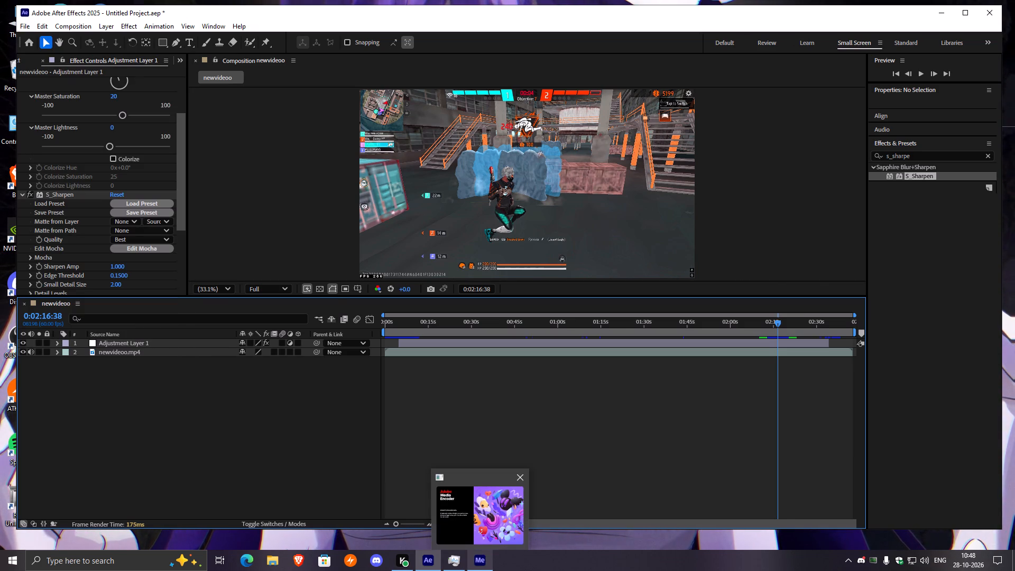
left_click(478, 518)
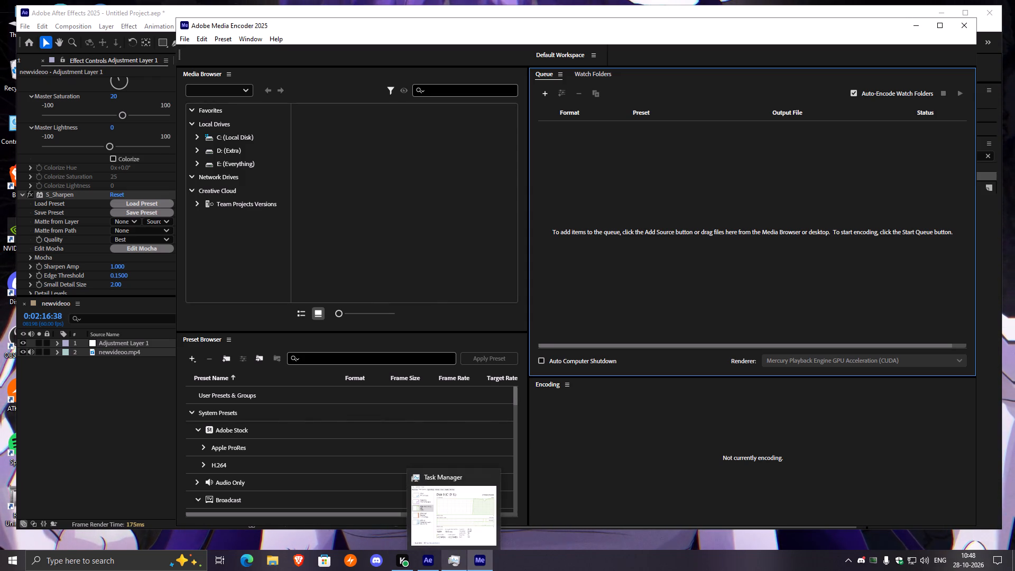
left_click(682, 217)
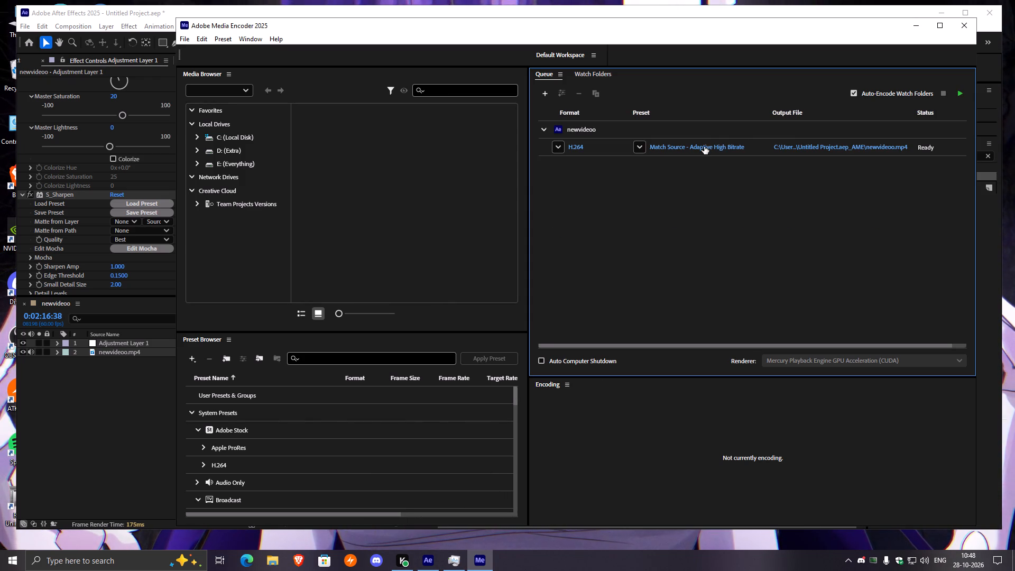
Enable Use Maximum Render Quality in the H.264 export settings of newvideoo, reviewing the remaining video settings before accepting.
left_click(705, 145)
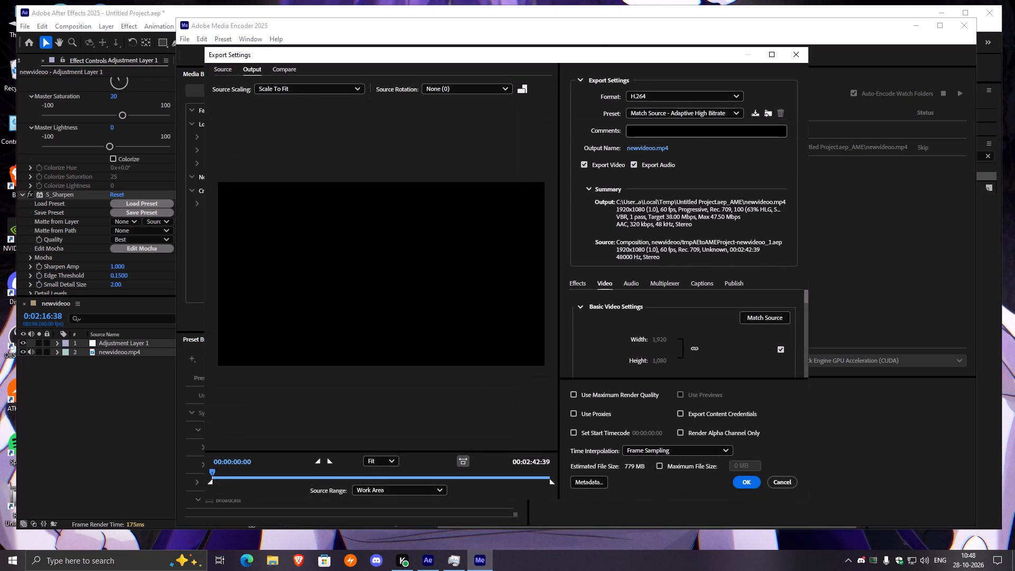
left_click(595, 391)
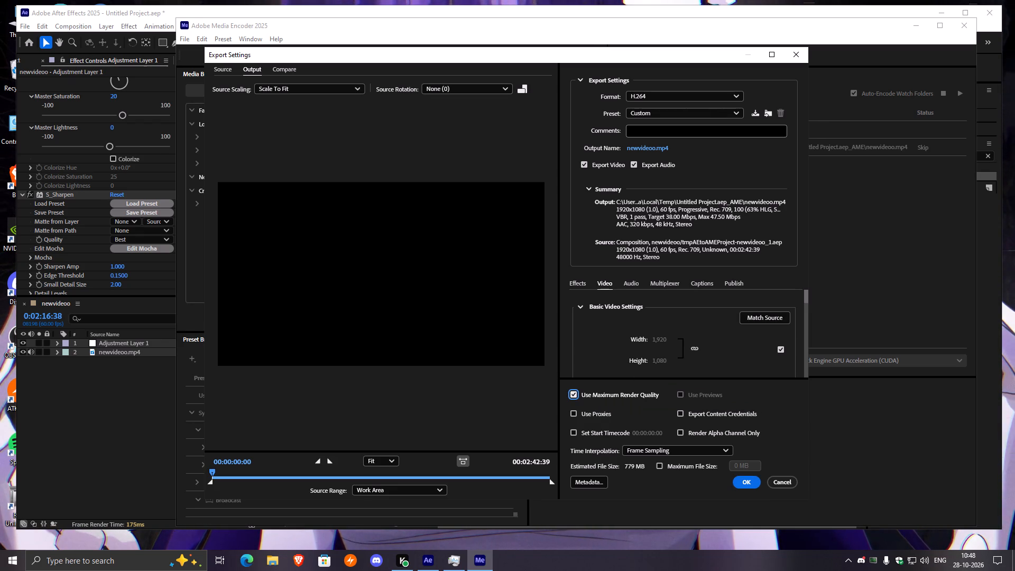
left_click_drag(804, 298, 804, 302)
left_click_drag(806, 298, 806, 315)
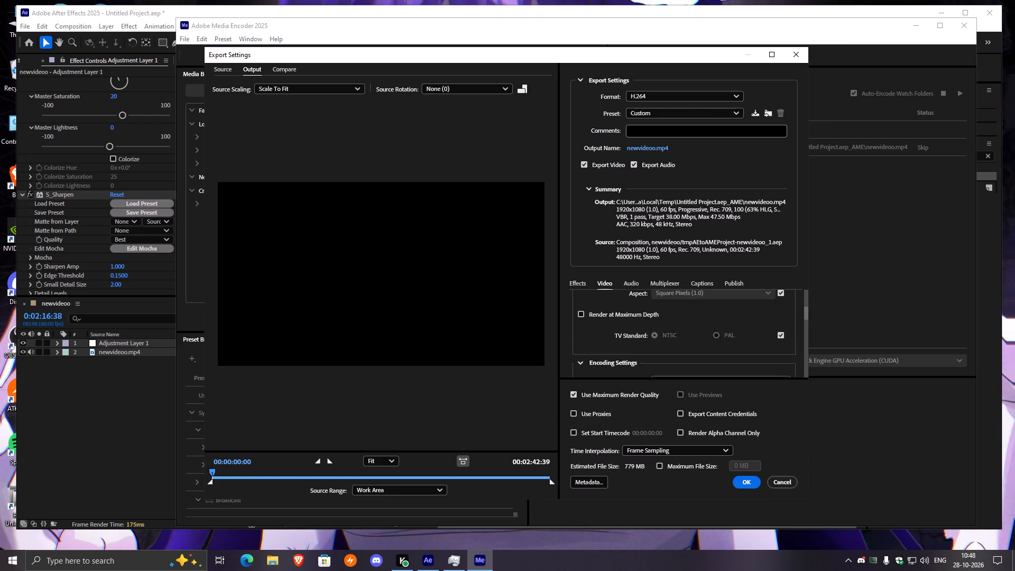
left_click_drag(806, 315, 808, 348)
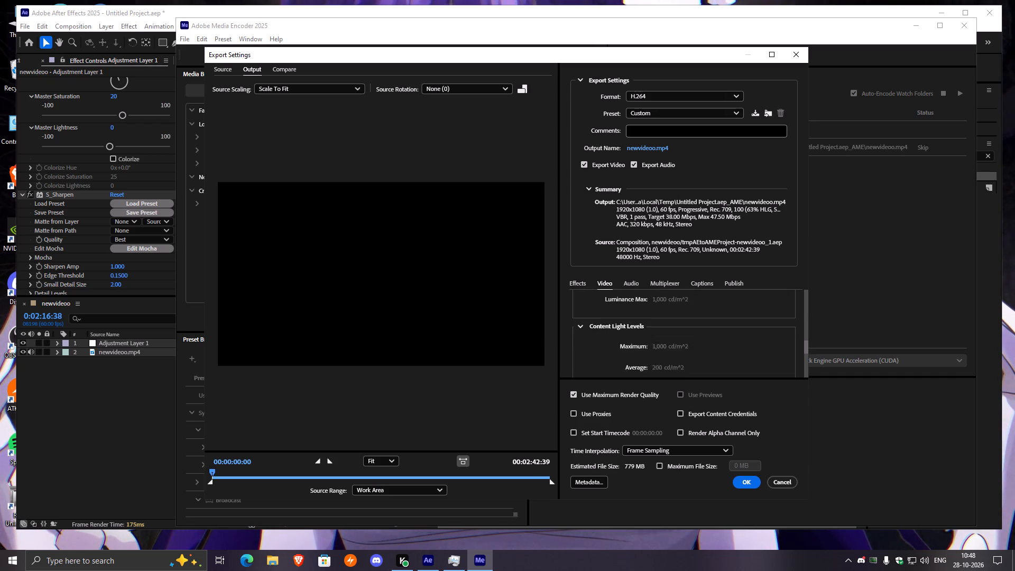
left_click_drag(808, 348, 809, 364)
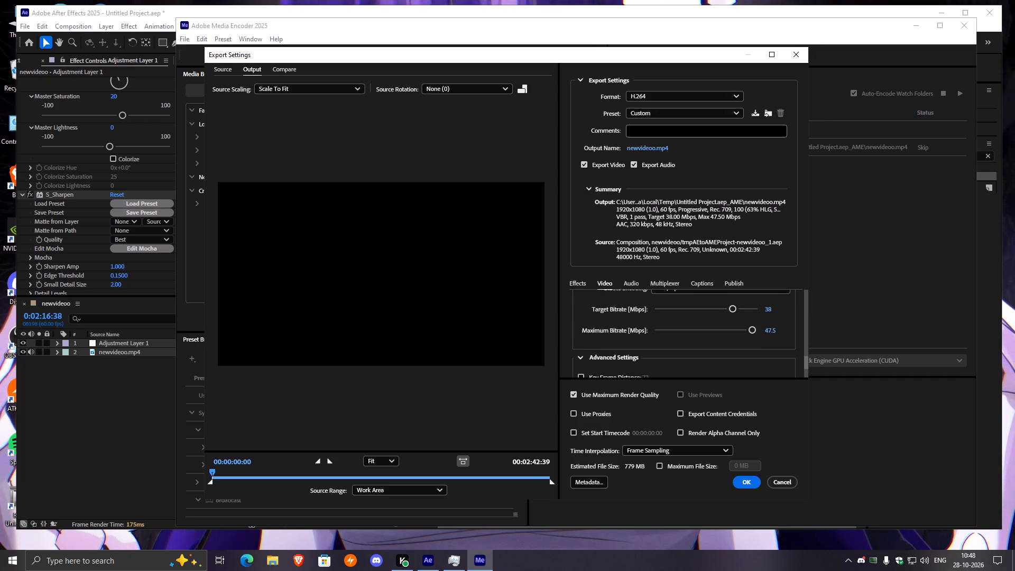
left_click_drag(809, 364, 805, 385)
left_click(749, 484)
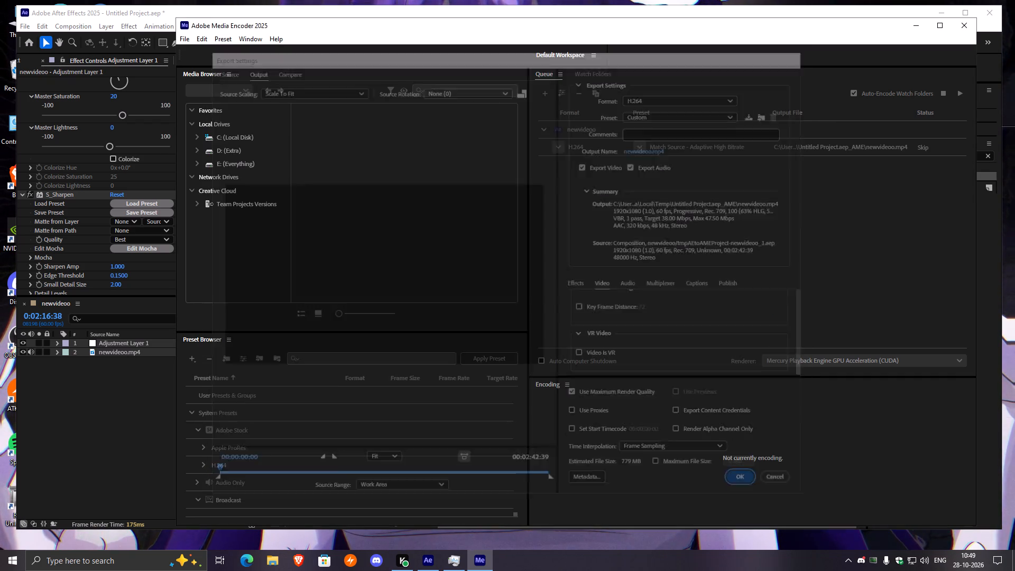
Set the output file of the queued export to newvideooae in the Downloads folder.
left_click(807, 148)
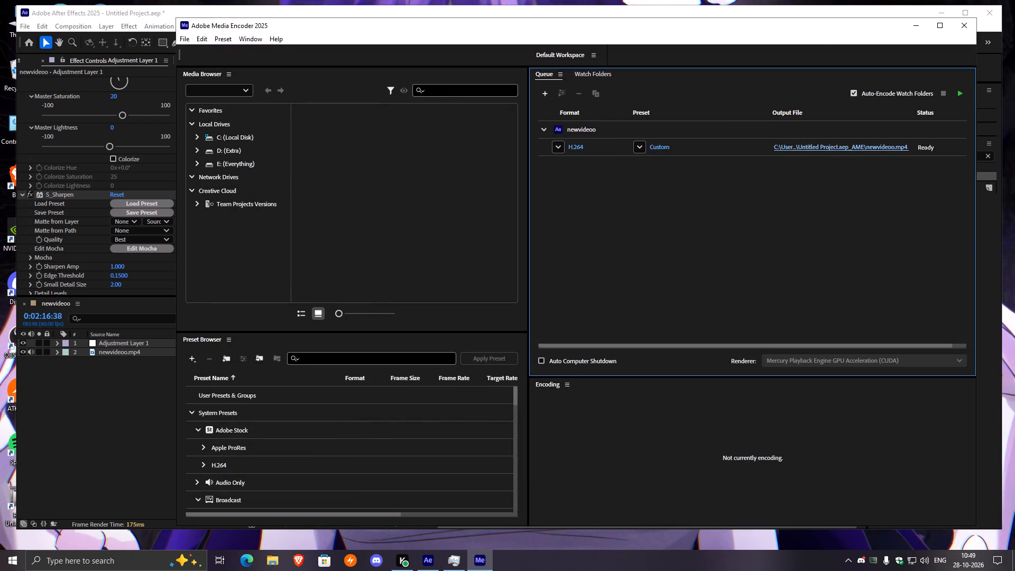
left_click(218, 134)
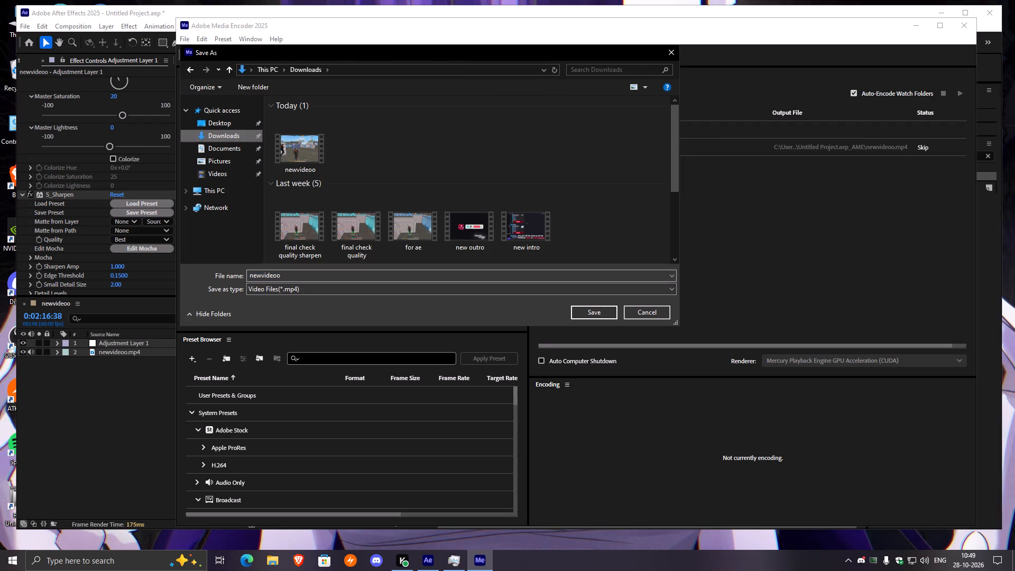
left_click(285, 275)
left_click(285, 275)
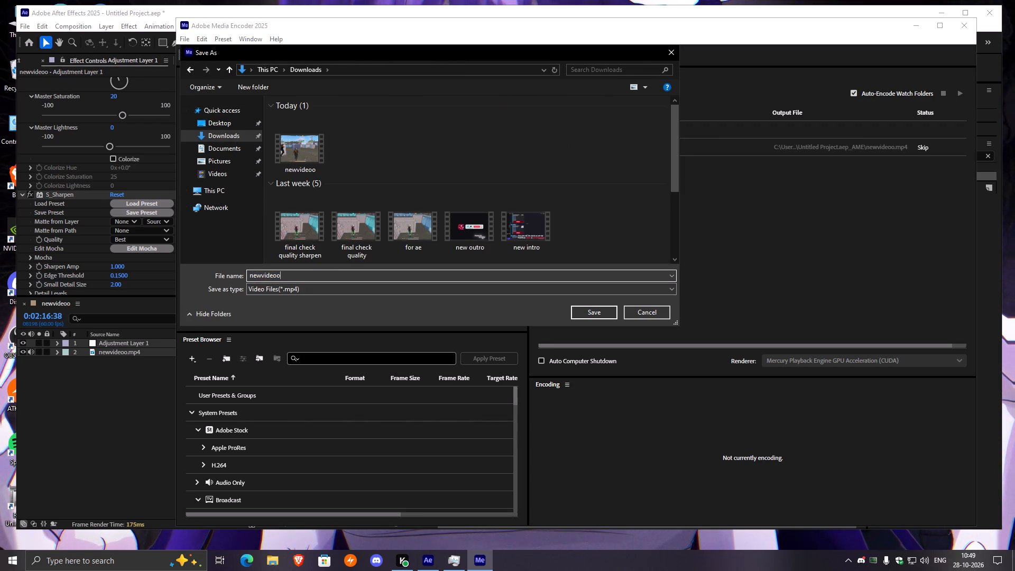
type("ae")
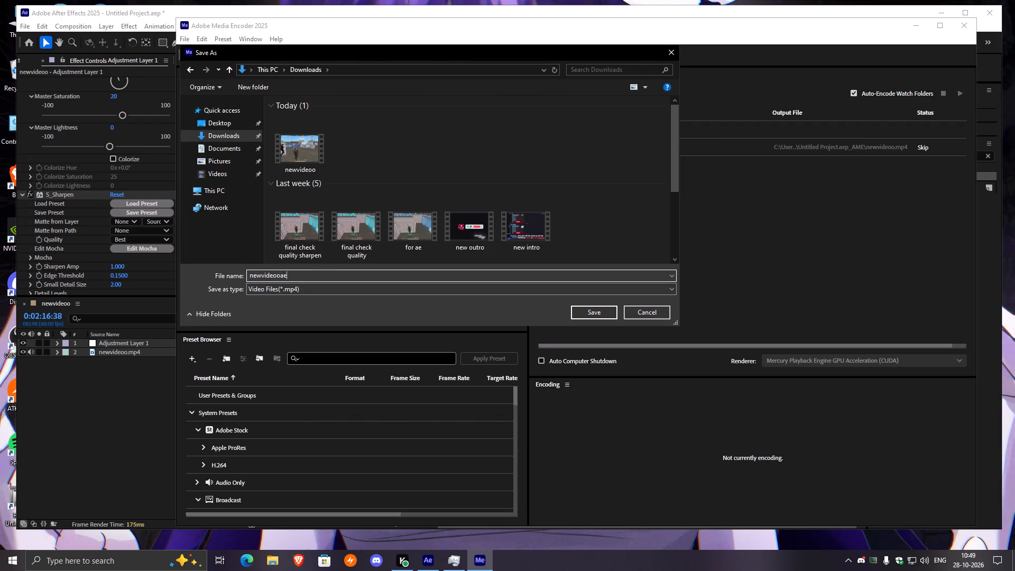
left_click(586, 311)
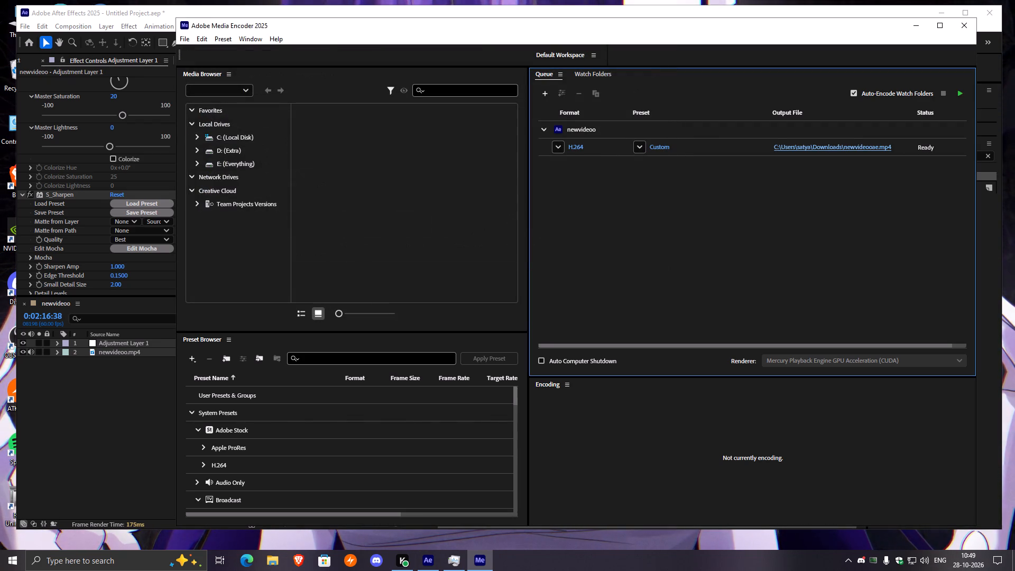
Start encoding the queue and maximise the Media Encoder window.
left_click(961, 94)
left_click(943, 28)
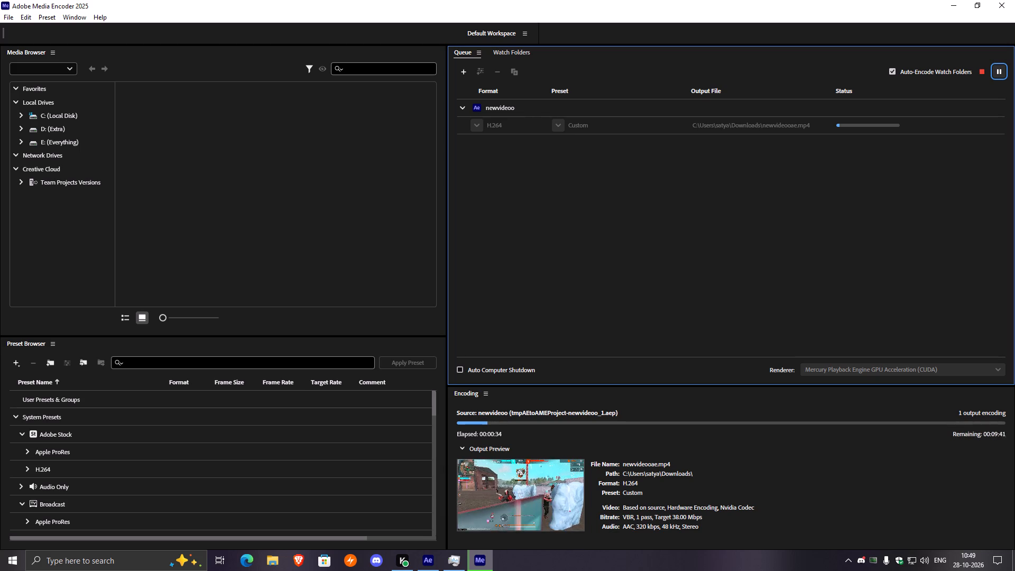
Examine the system load in Task Manager during the encode.
left_click(451, 570)
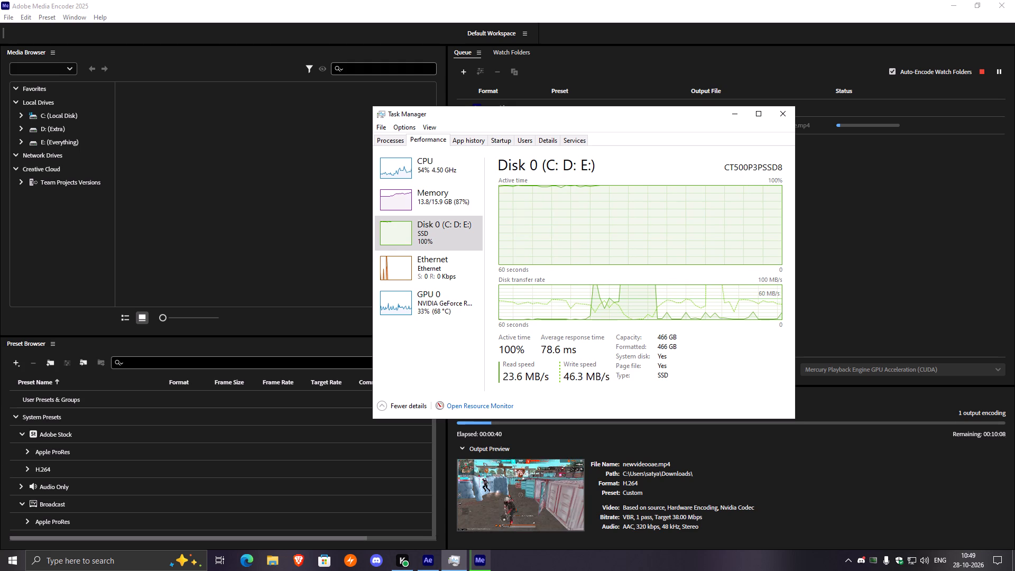
left_click(1, 570)
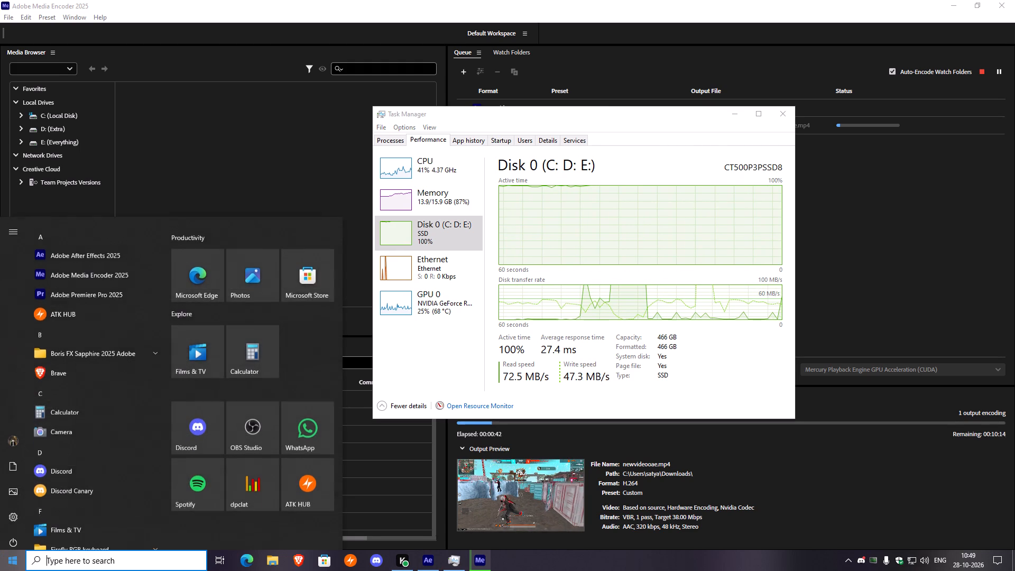
left_click(1, 570)
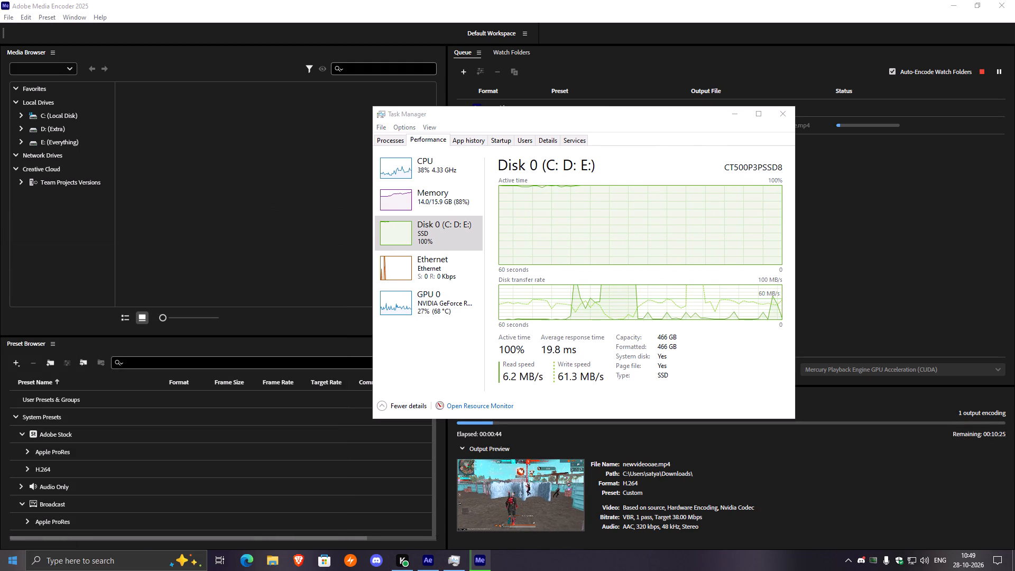
right_click(7, 563)
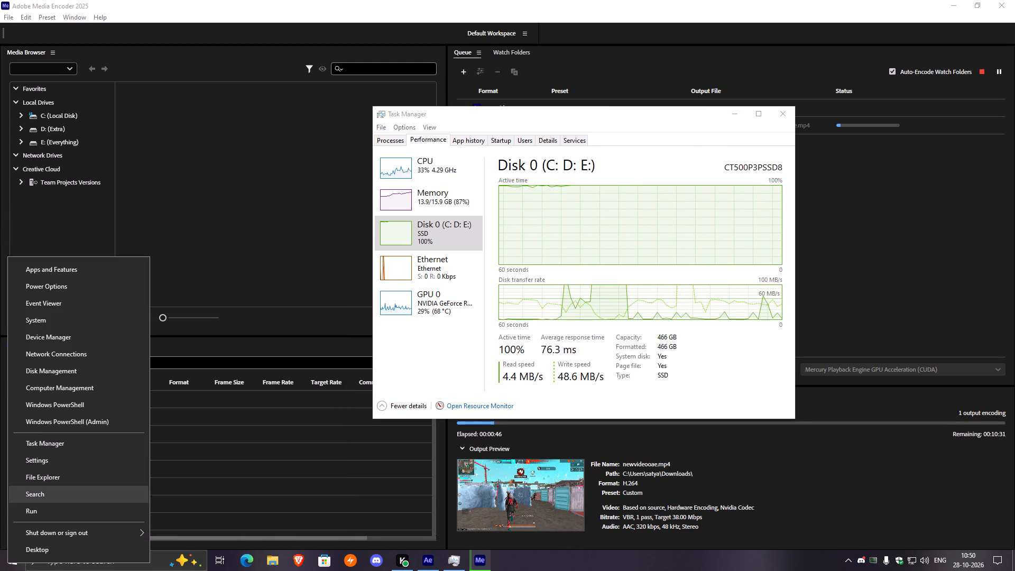
left_click(49, 445)
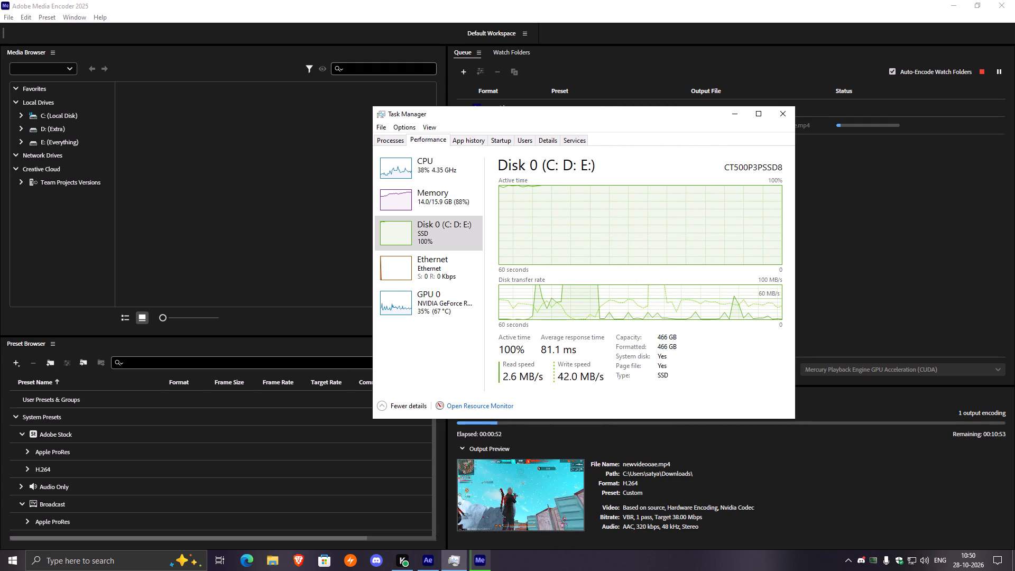
Locate HWiNFO 64 in its folder among the installed applications.
left_click(0, 570)
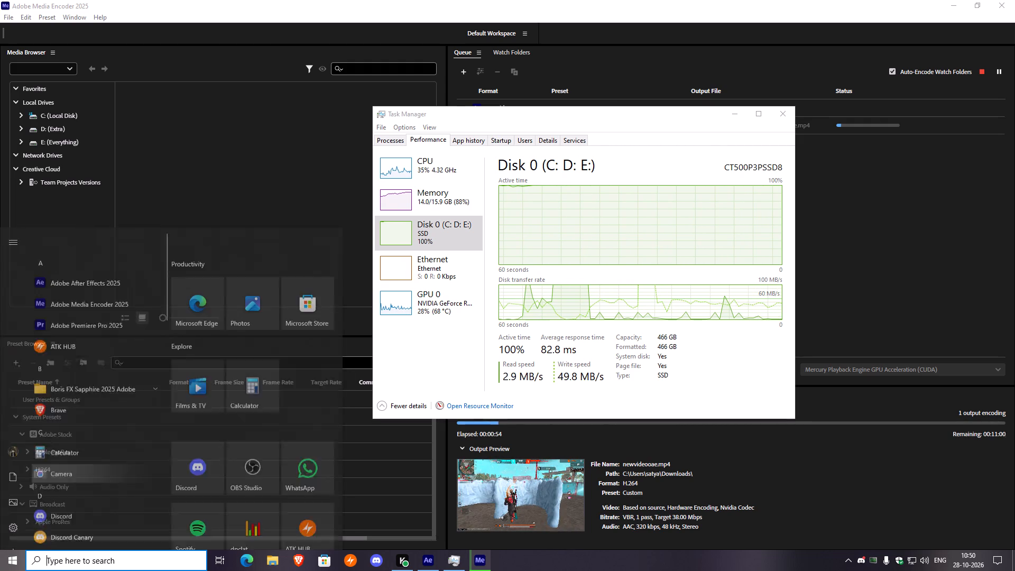
scroll(96, 398, "down", 4)
left_click(102, 385)
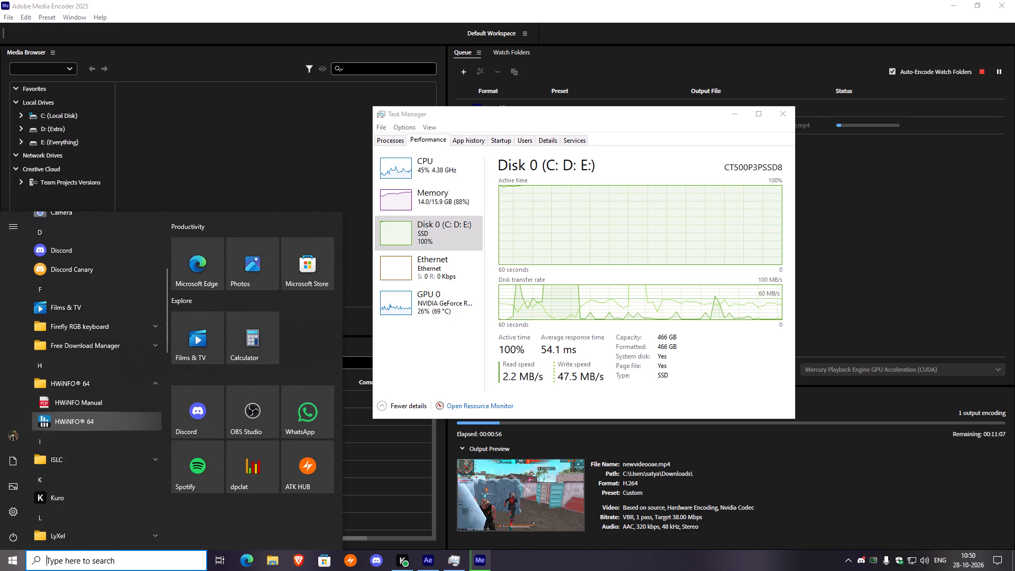